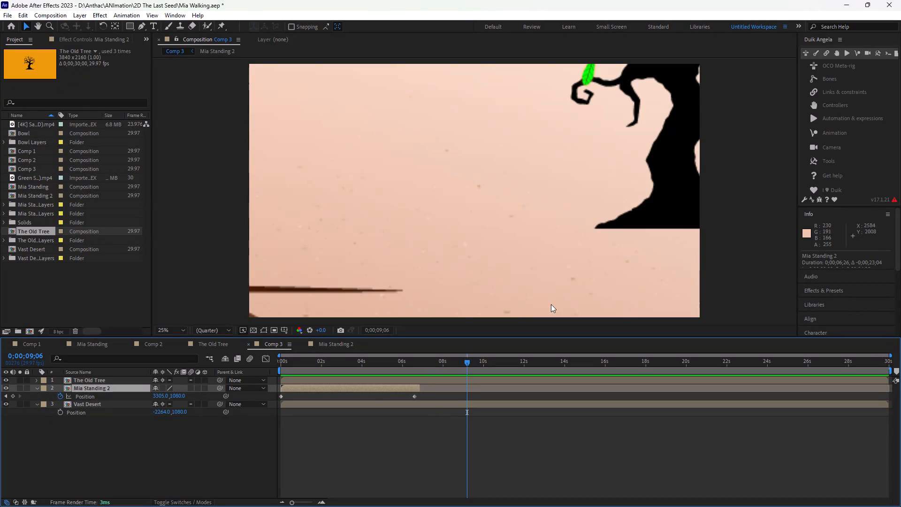
Examine the Comp 3 frames from about 0;00;06;17 to 0;00;07;02, around the end of the Mia Standing 2 layer.
left_click(300, 404)
left_click(346, 389)
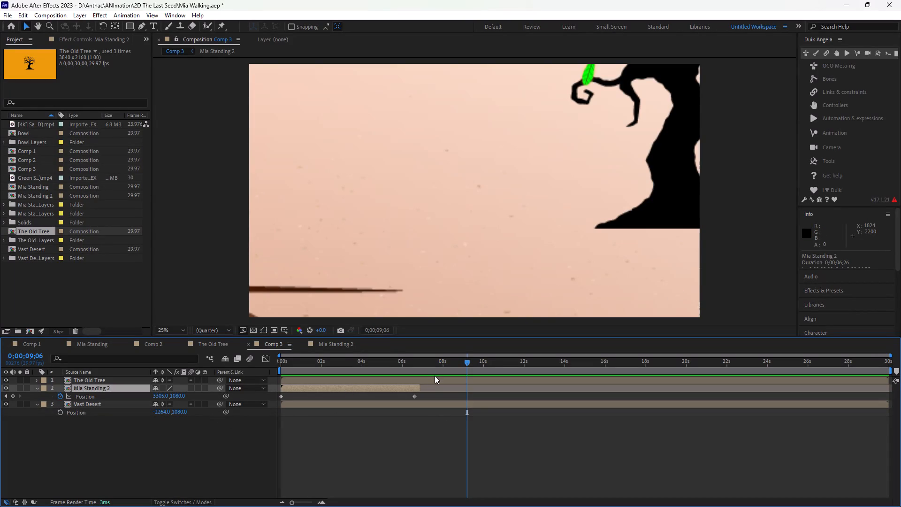
left_click(427, 357)
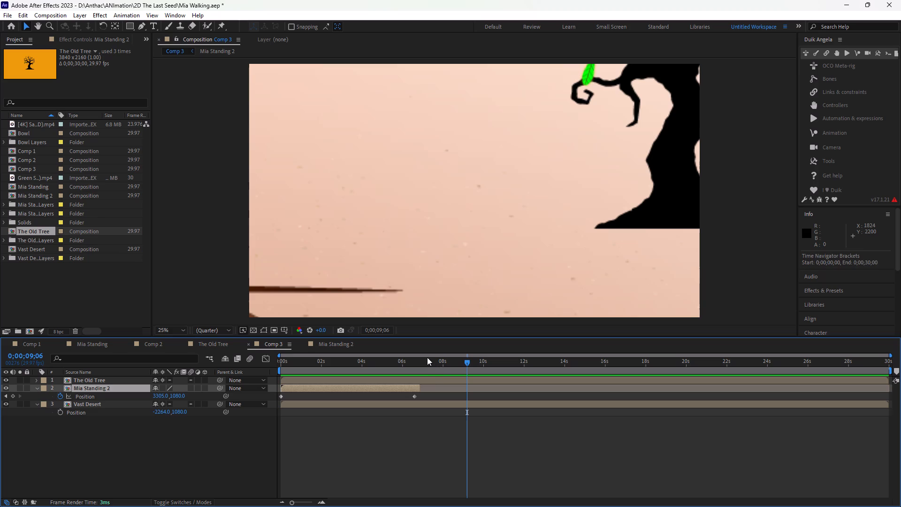
left_click(422, 359)
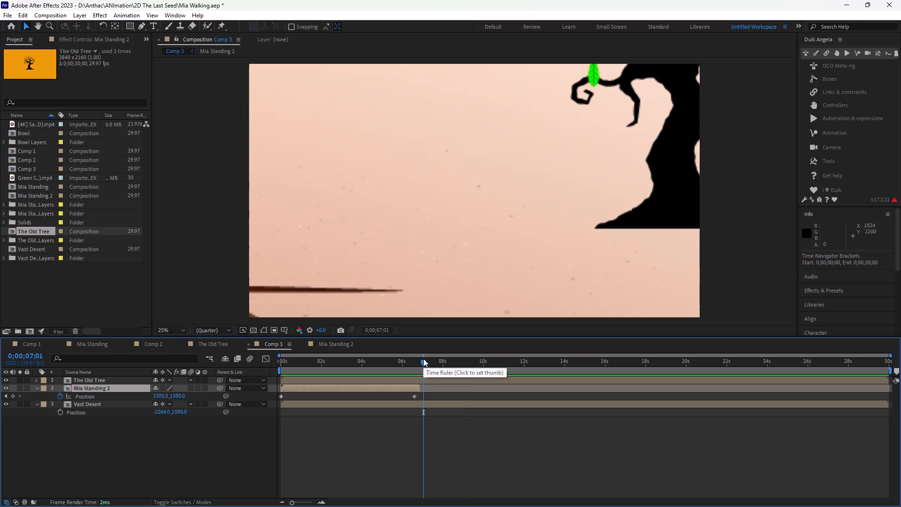
left_click(423, 359)
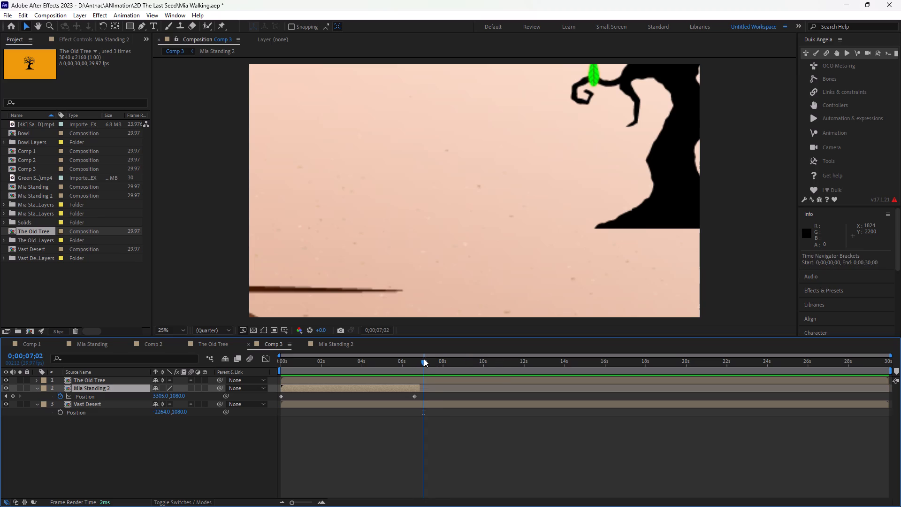
left_click(424, 359)
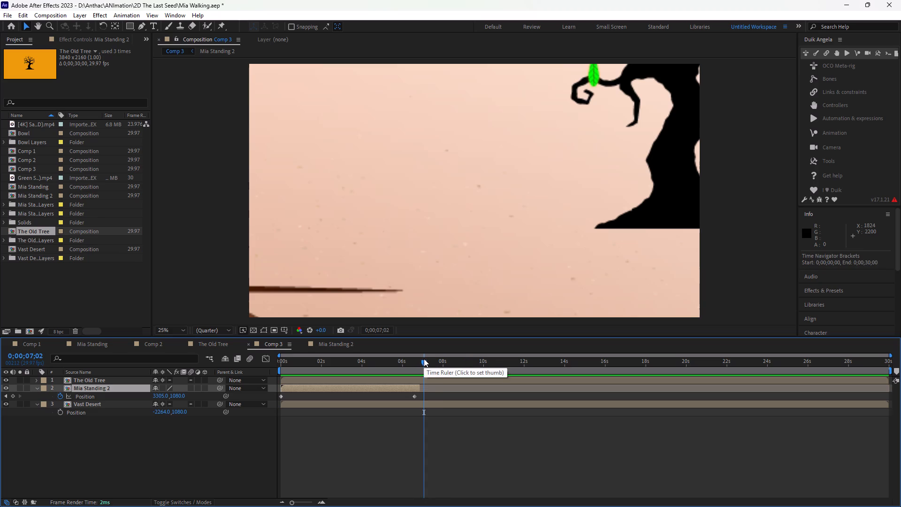
left_click(474, 406)
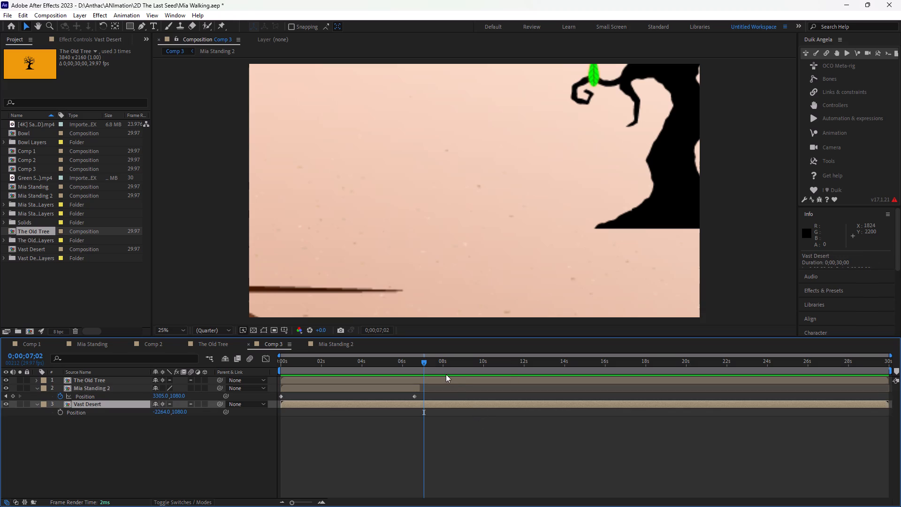
left_click_drag(424, 361, 421, 360)
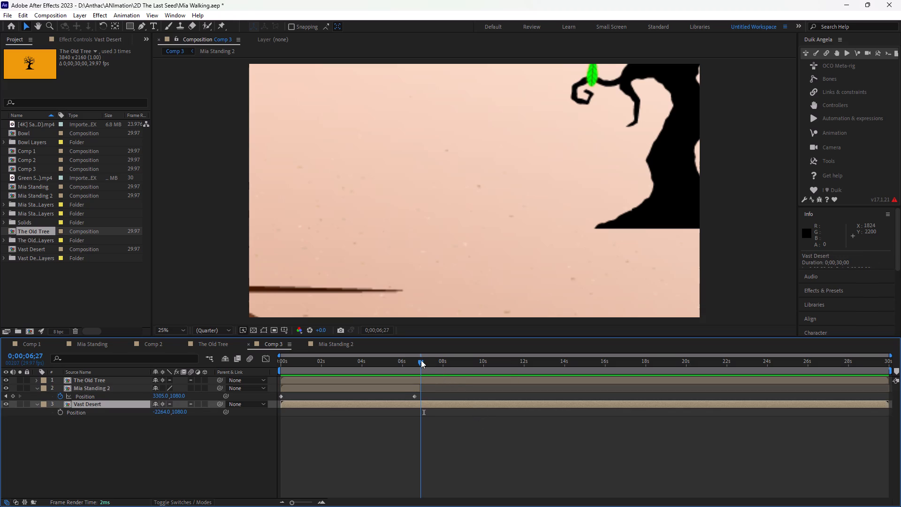
left_click_drag(421, 360, 424, 360)
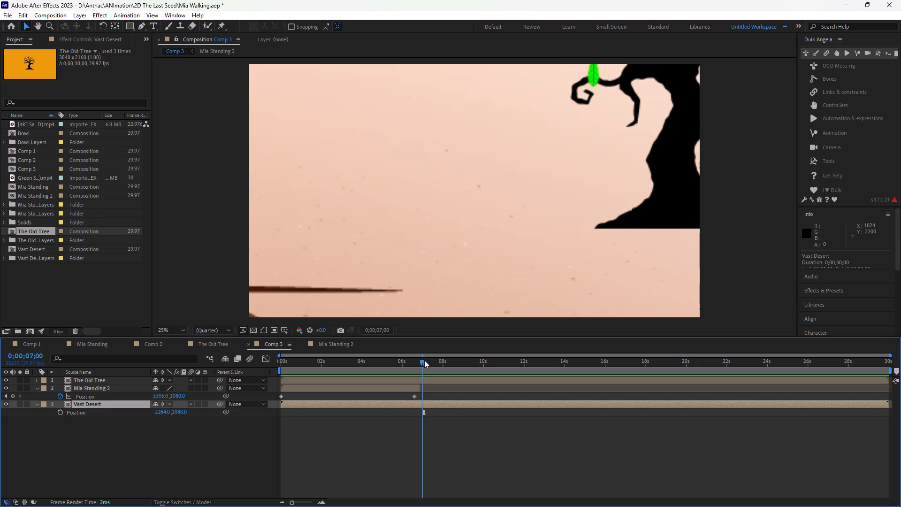
left_click_drag(424, 360, 421, 360)
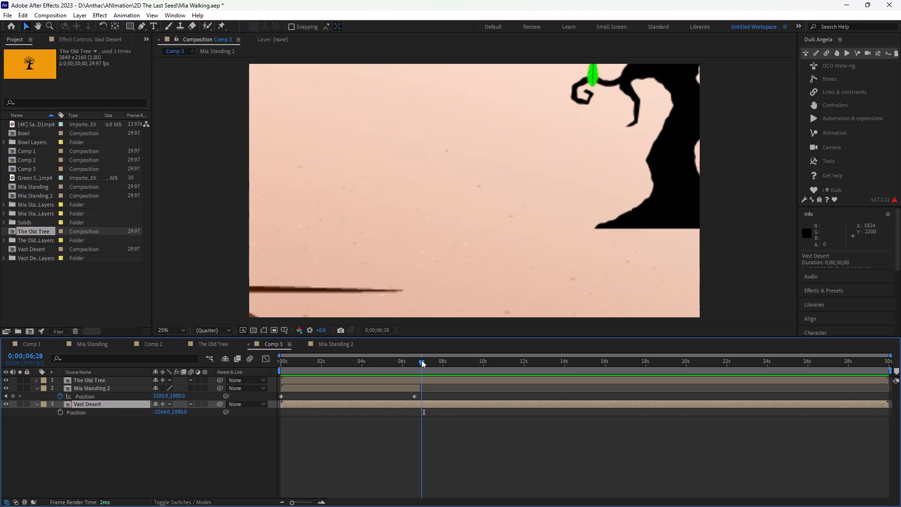
left_click_drag(421, 360, 414, 361)
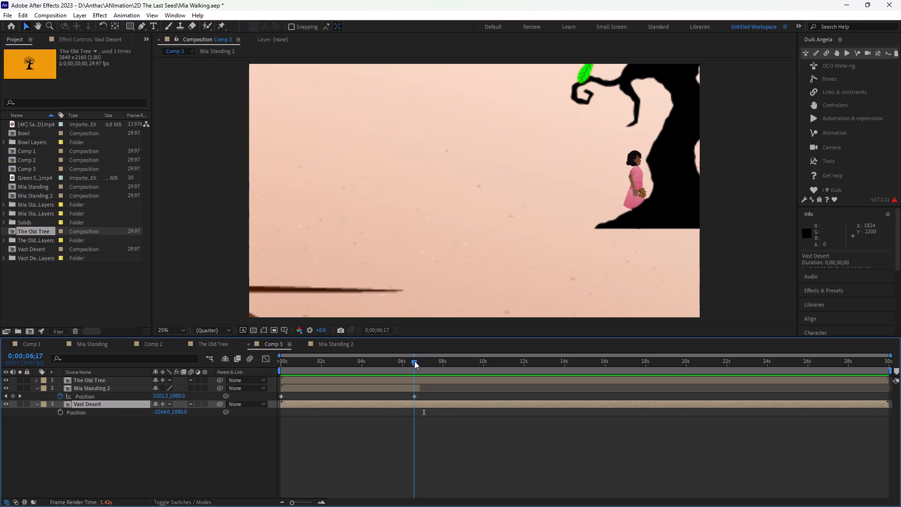
left_click_drag(414, 361, 416, 361)
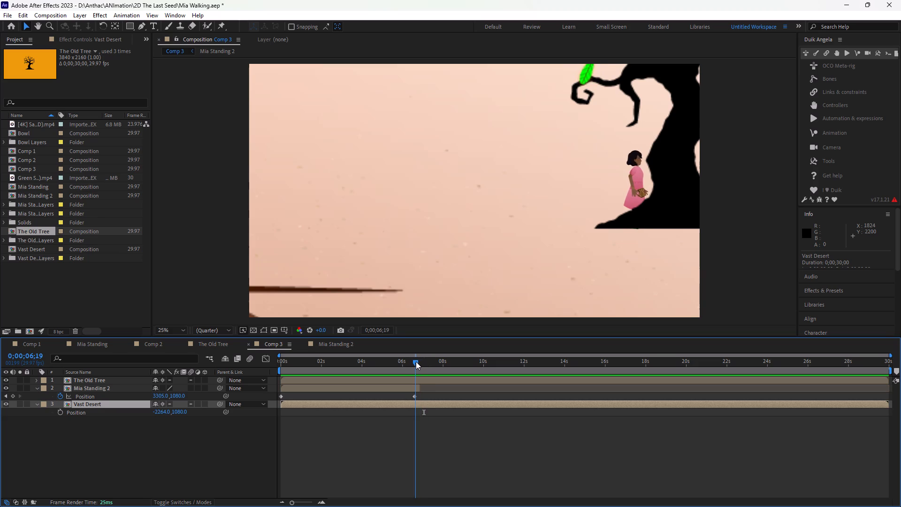
left_click_drag(416, 361, 414, 361)
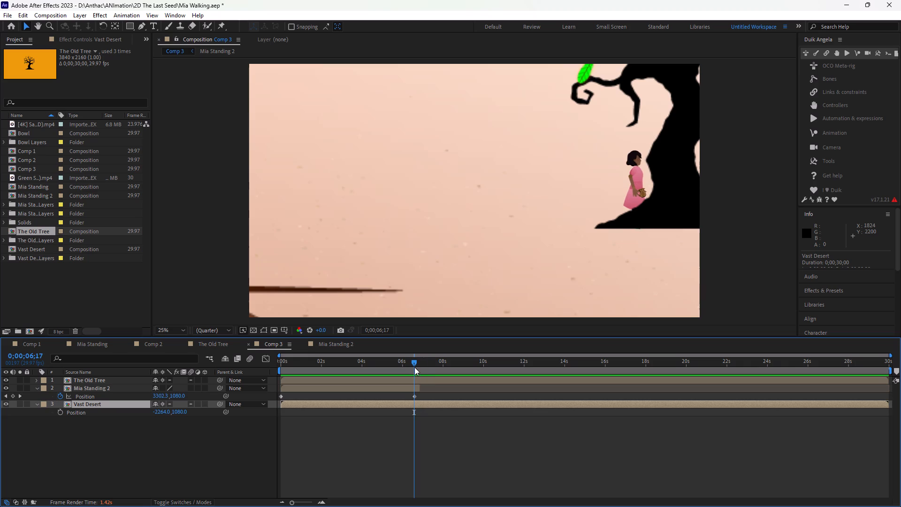
left_click(414, 364)
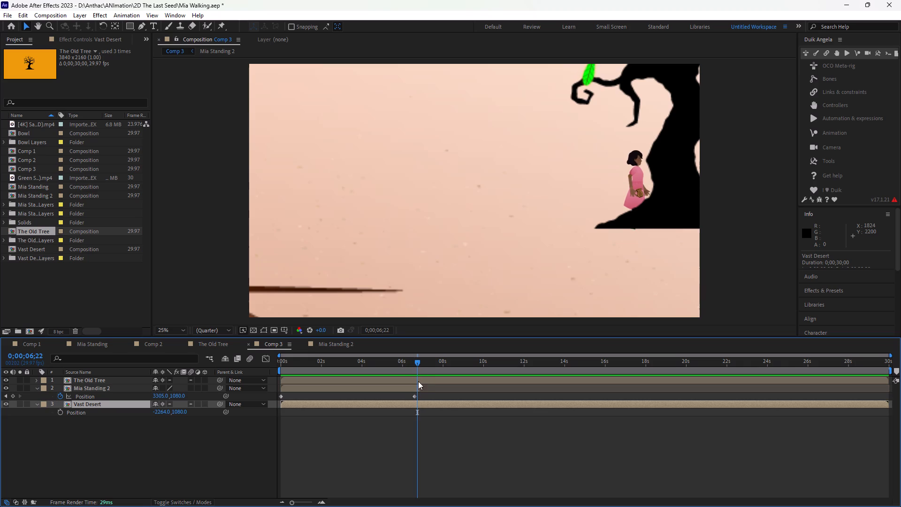
Inspect Mia Standing 2's second Position keyframe and compare the frames beside it, leaving the current time at 0;00;06;17 and the layer selected.
left_click(415, 397)
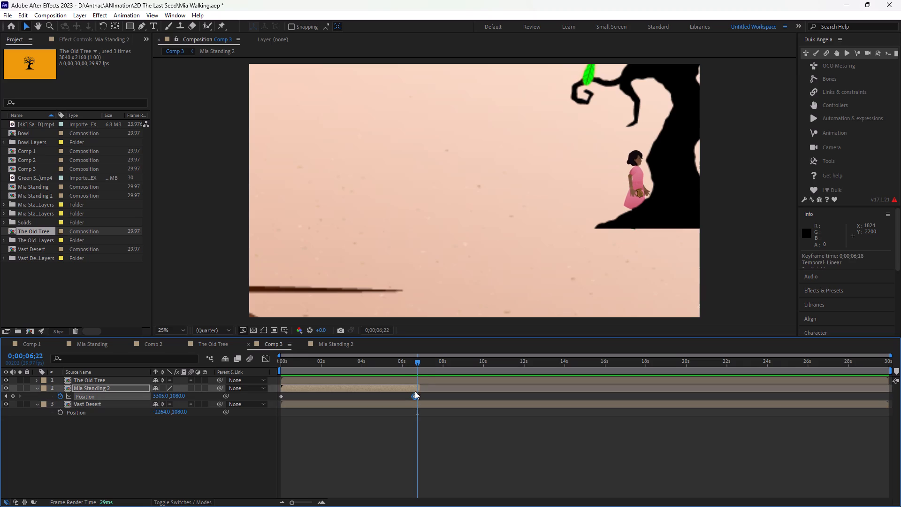
left_click(414, 361)
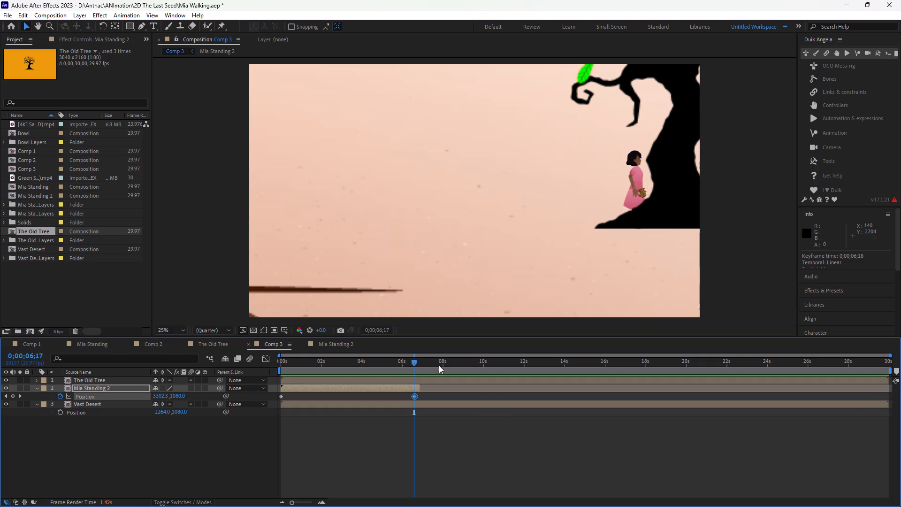
left_click(414, 361)
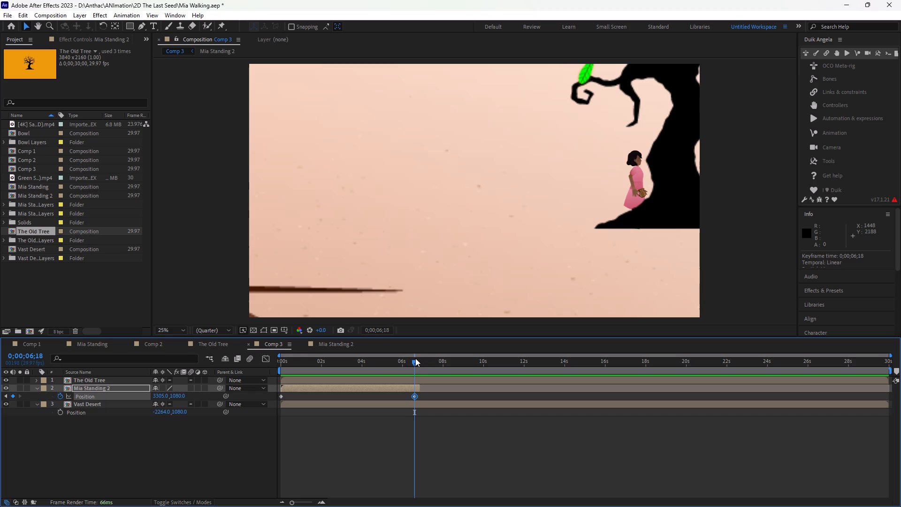
left_click_drag(415, 358, 422, 357)
left_click(414, 357)
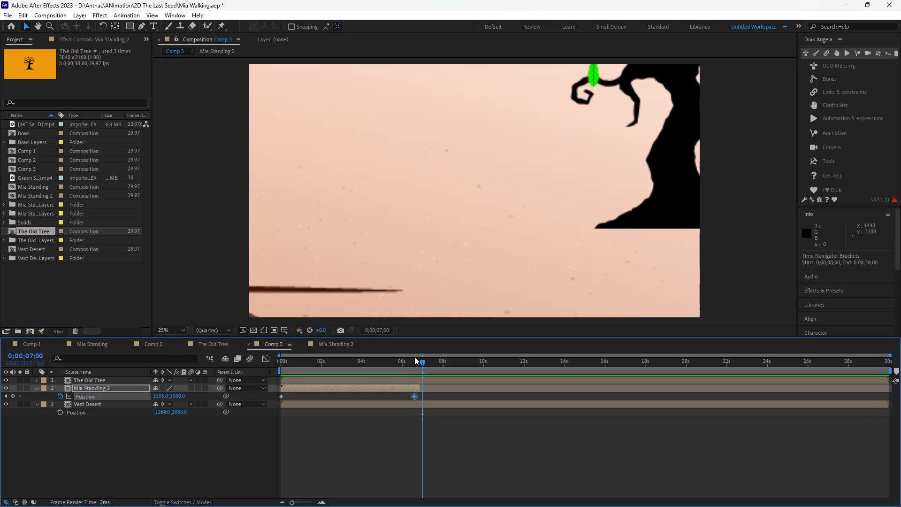
left_click(417, 360)
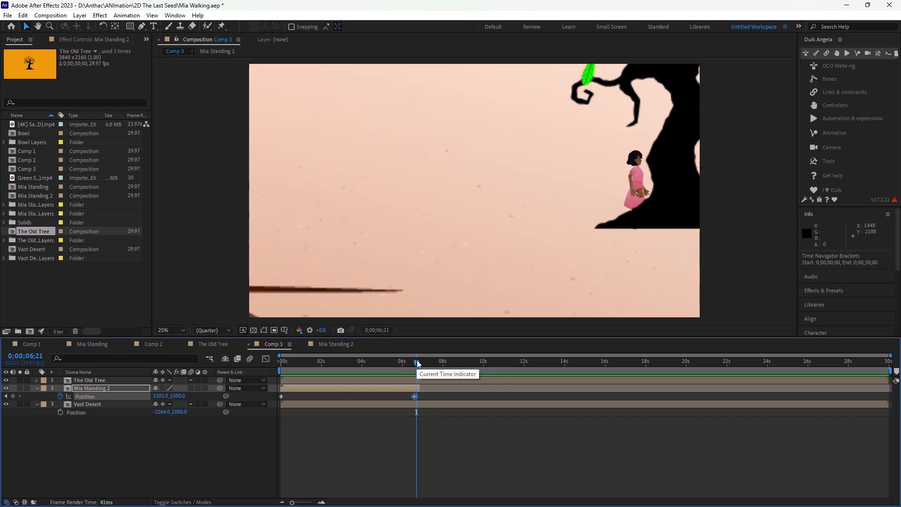
left_click(417, 360)
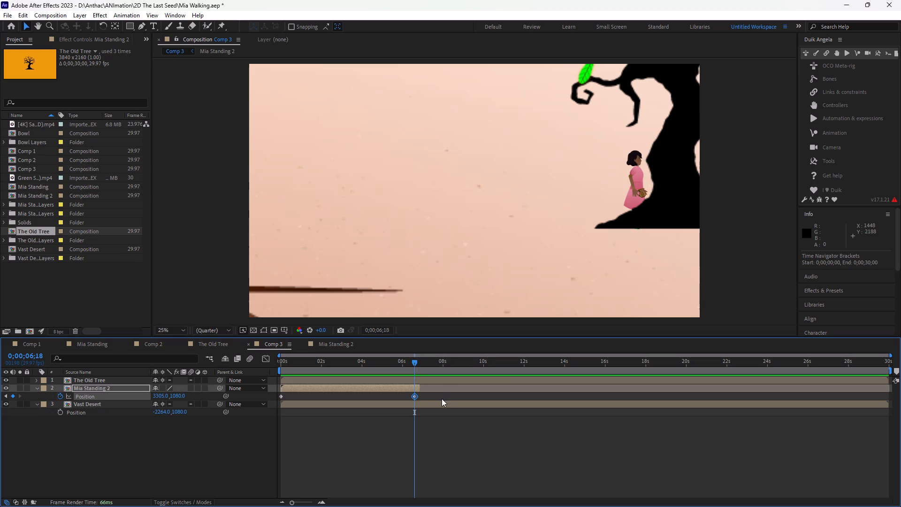
left_click(414, 360)
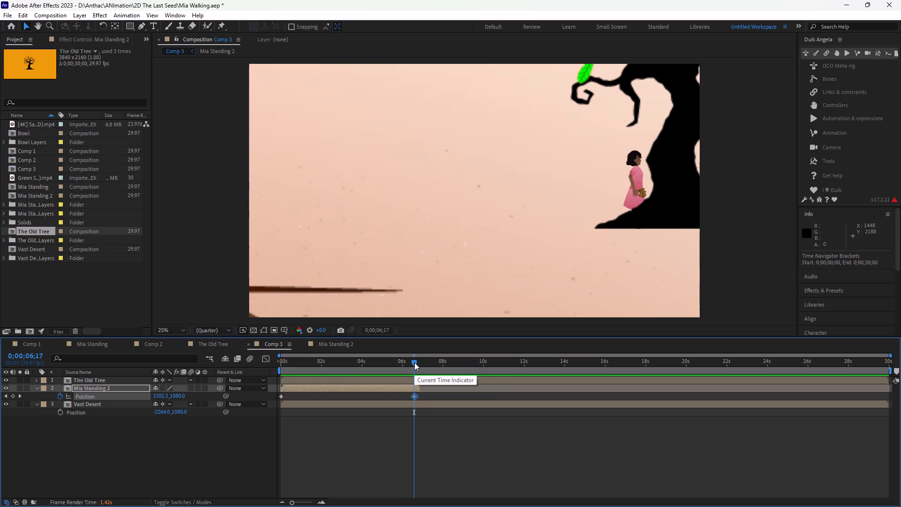
left_click(435, 438)
left_click(409, 387)
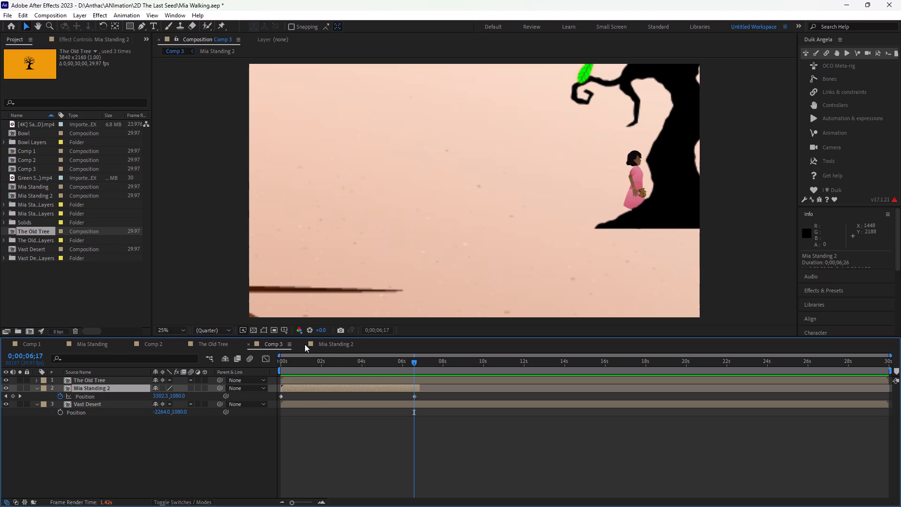
Open the Mia Standing 2 composition and collapse the expanded properties of both C < Leg > controllers, C < Arm > [Fr.L] and Head.
left_click(334, 345)
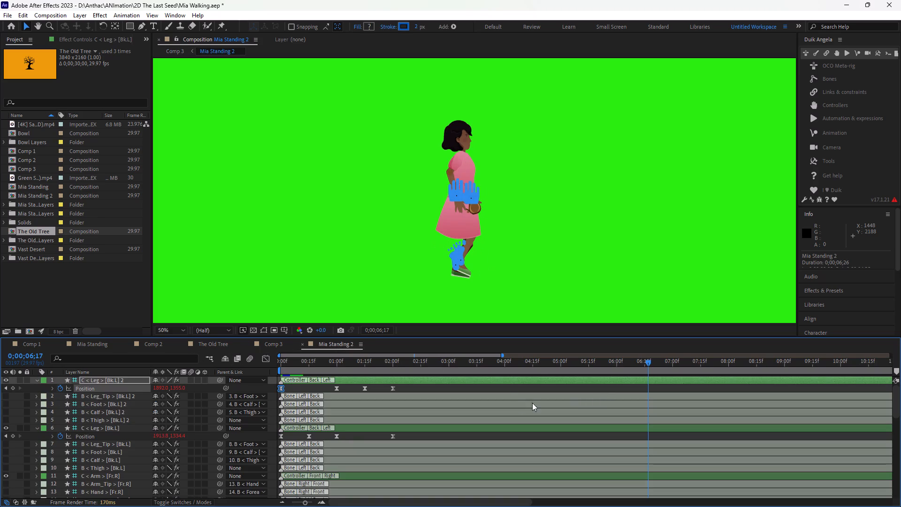
left_click_drag(501, 357, 505, 357)
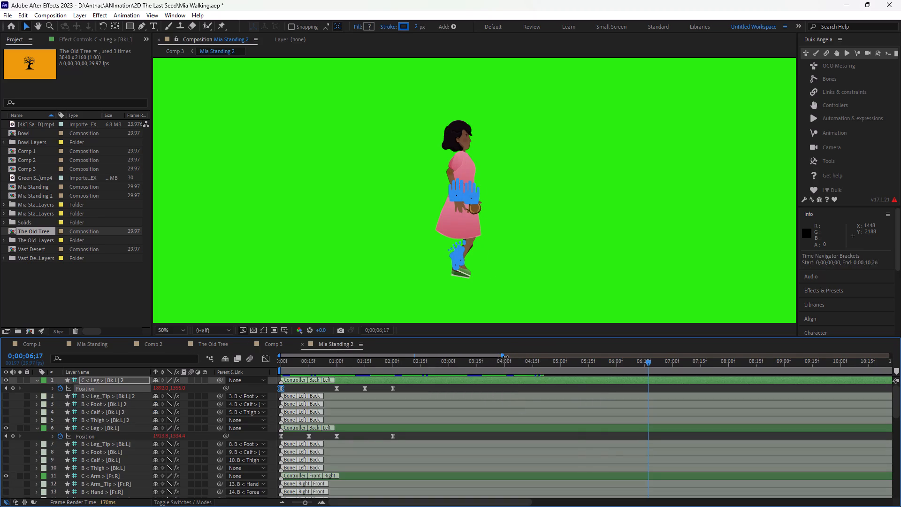
left_click_drag(505, 357, 900, 384)
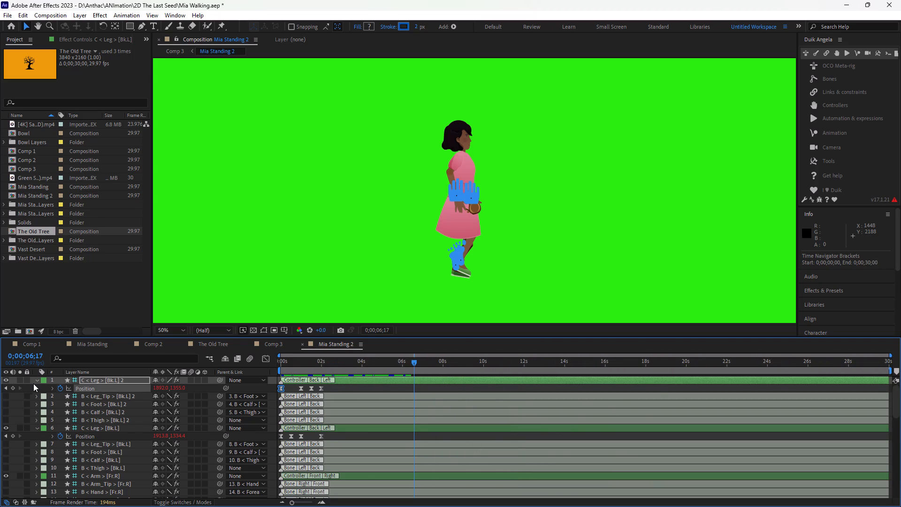
left_click(37, 381)
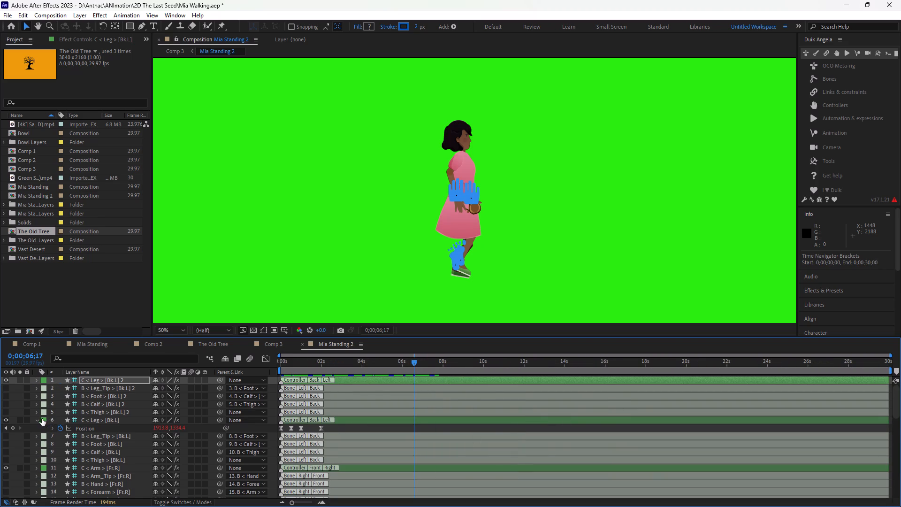
left_click(36, 421)
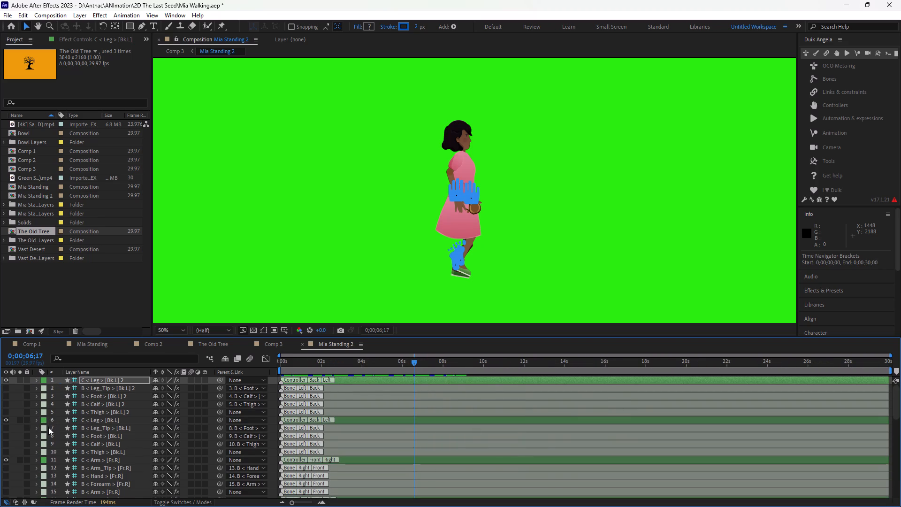
scroll(105, 447, "down", 3)
scroll(105, 447, "up", 2)
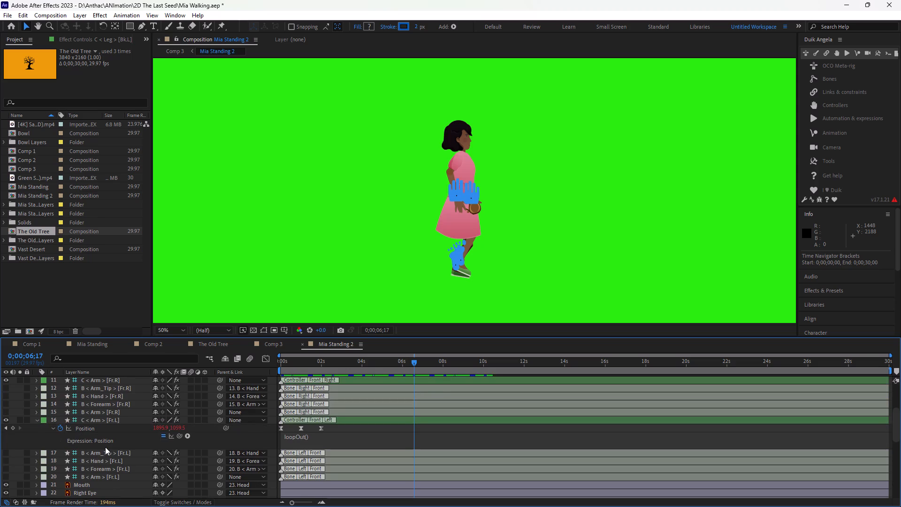
left_click(36, 421)
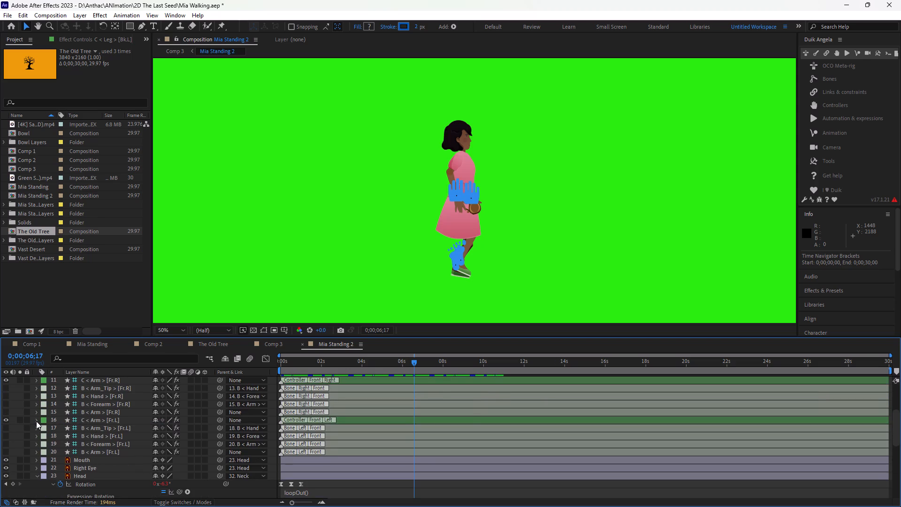
scroll(472, 415, "up", 4)
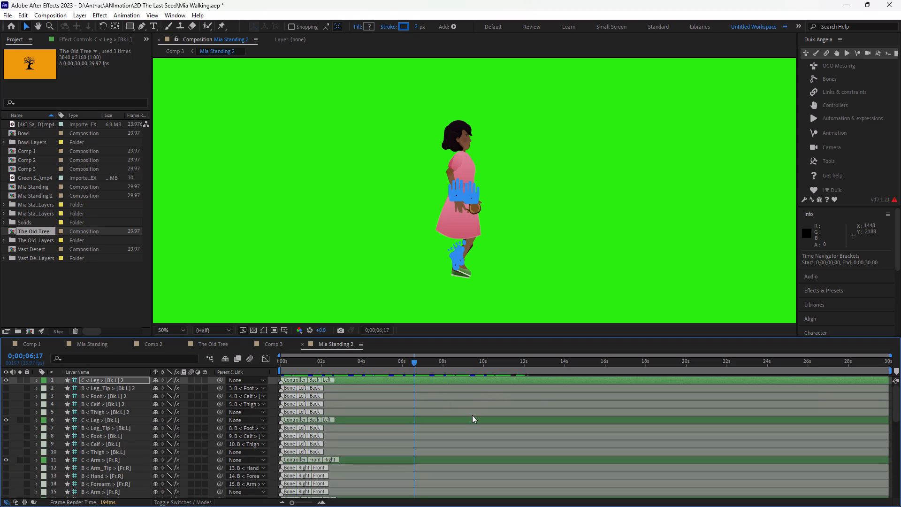
scroll(472, 415, "up", 3)
scroll(472, 415, "down", 1)
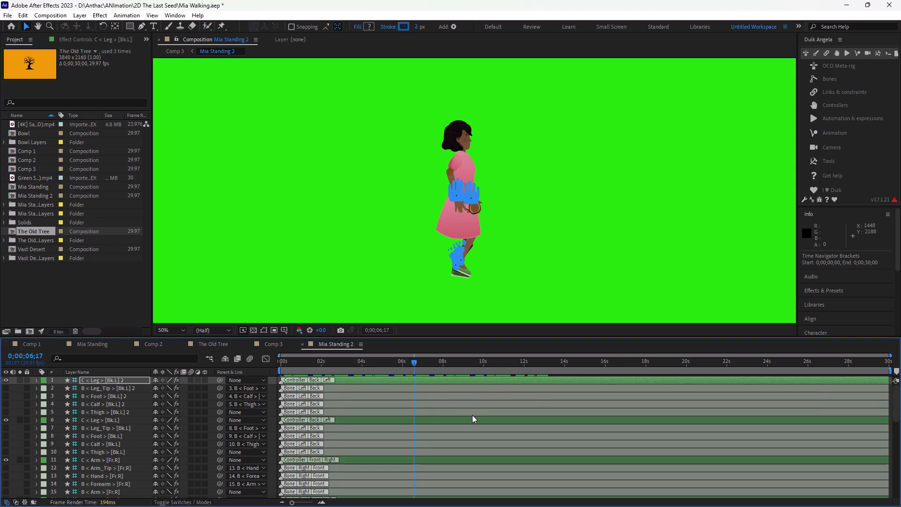
scroll(472, 415, "down", 2)
scroll(472, 415, "up", 1)
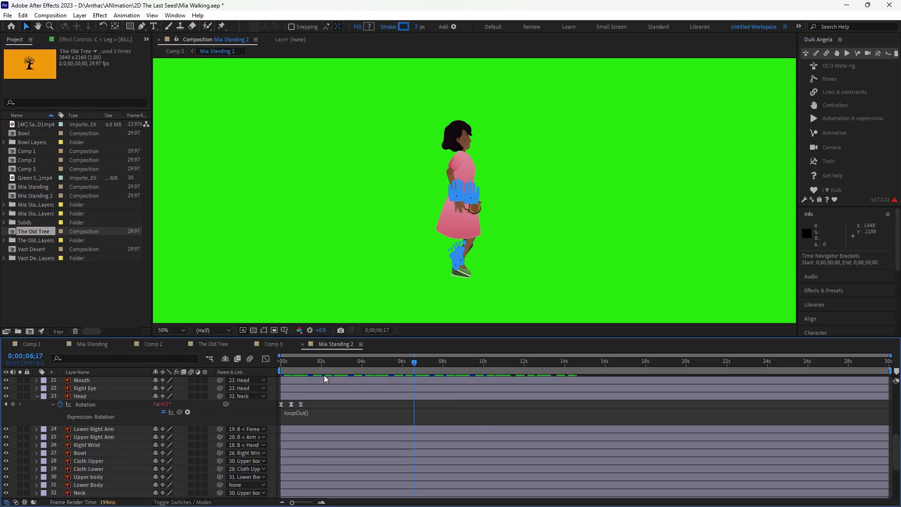
left_click(36, 396)
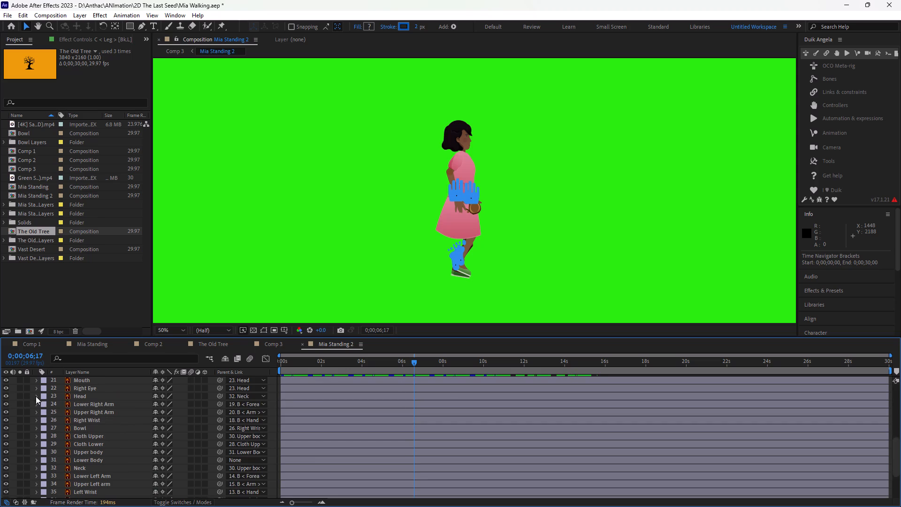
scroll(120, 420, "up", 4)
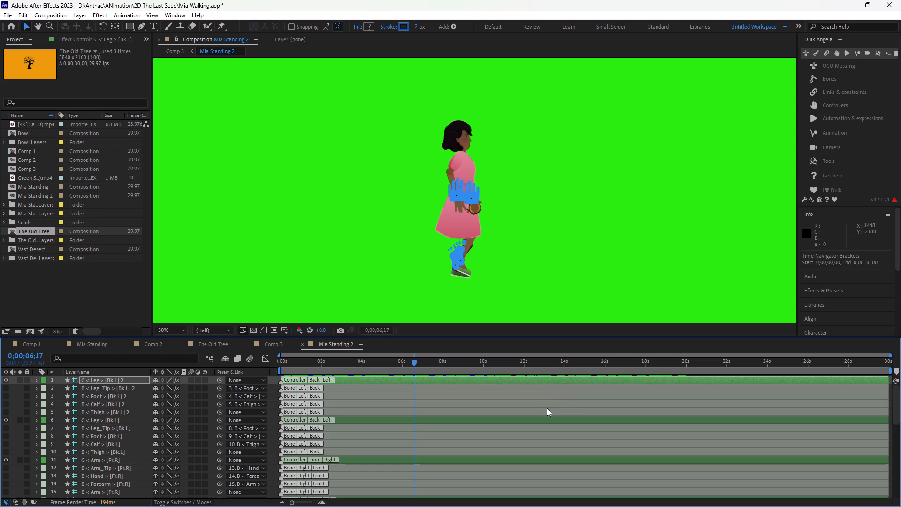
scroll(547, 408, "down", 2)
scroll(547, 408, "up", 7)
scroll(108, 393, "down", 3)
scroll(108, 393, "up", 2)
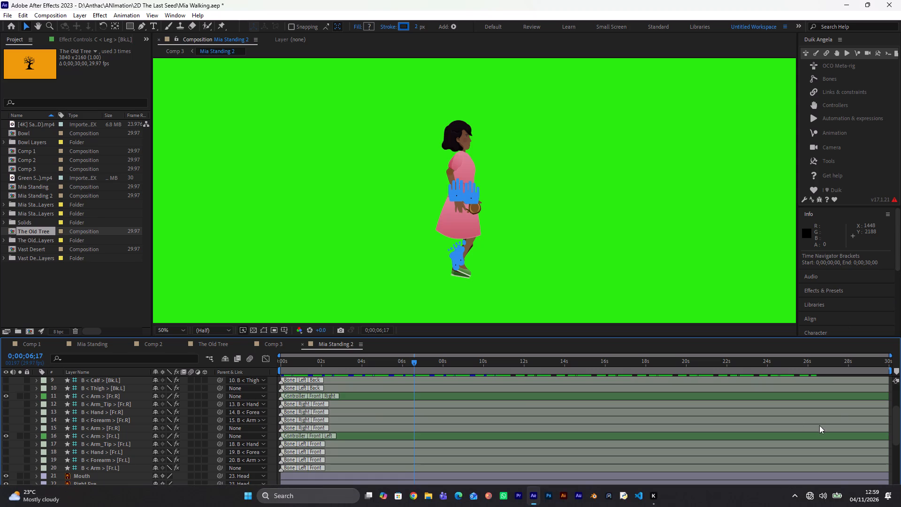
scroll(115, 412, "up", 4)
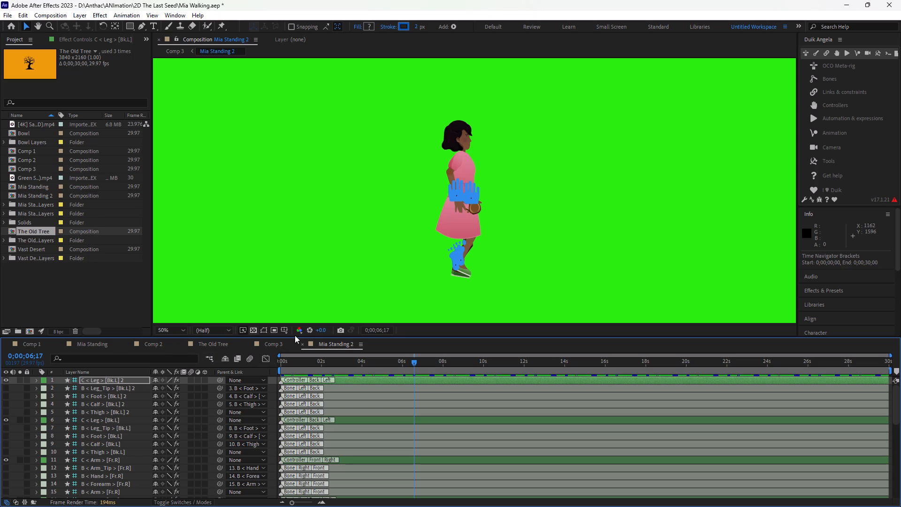
In Comp 3, duplicate the Mia Standing 2 layer and shift the lower copy in time to start where the upper one ends.
left_click(278, 343)
left_click(331, 384)
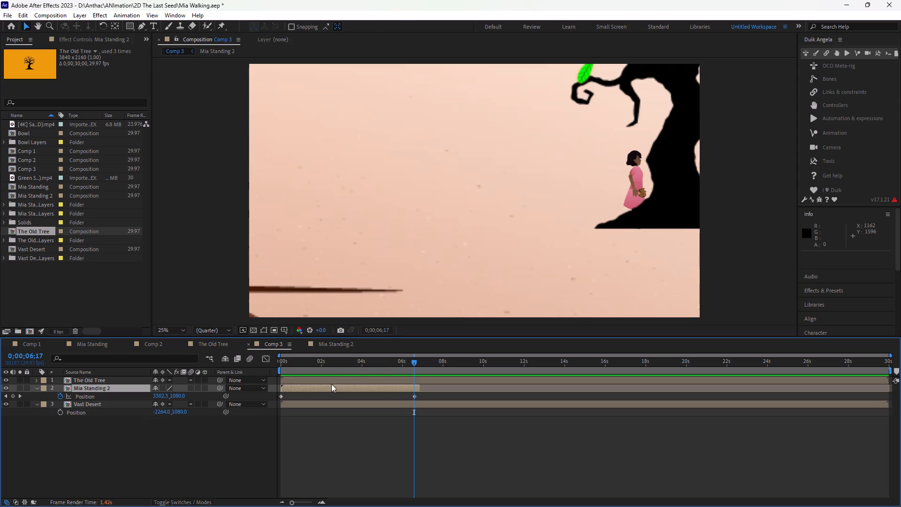
left_click(329, 389)
key("ctrl+d")
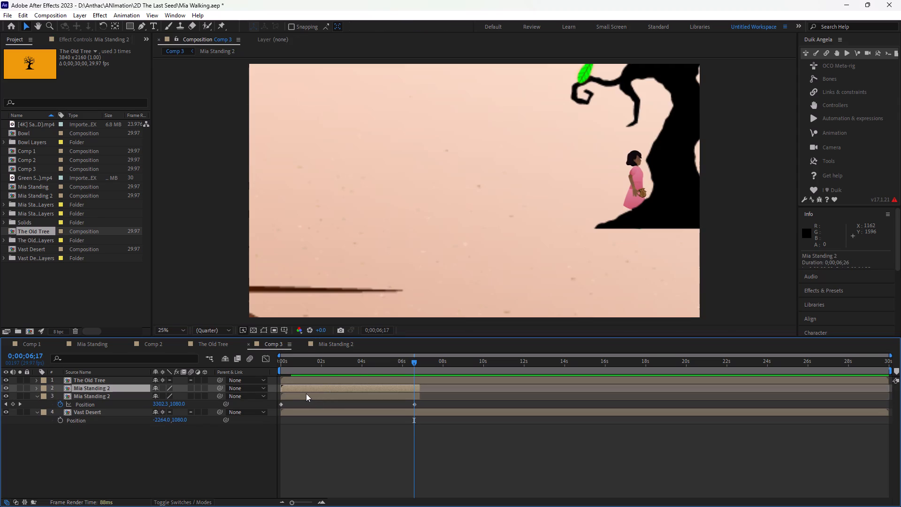
left_click_drag(301, 395, 389, 393)
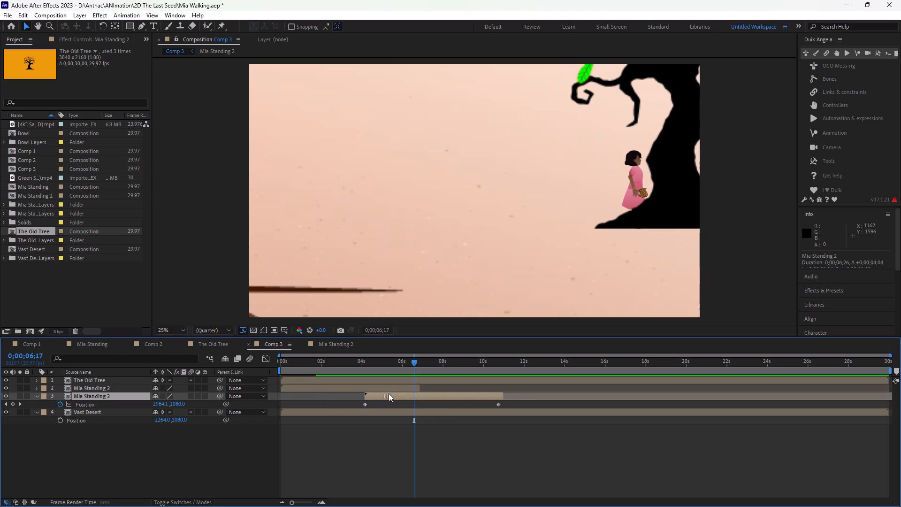
left_click_drag(389, 393, 424, 390)
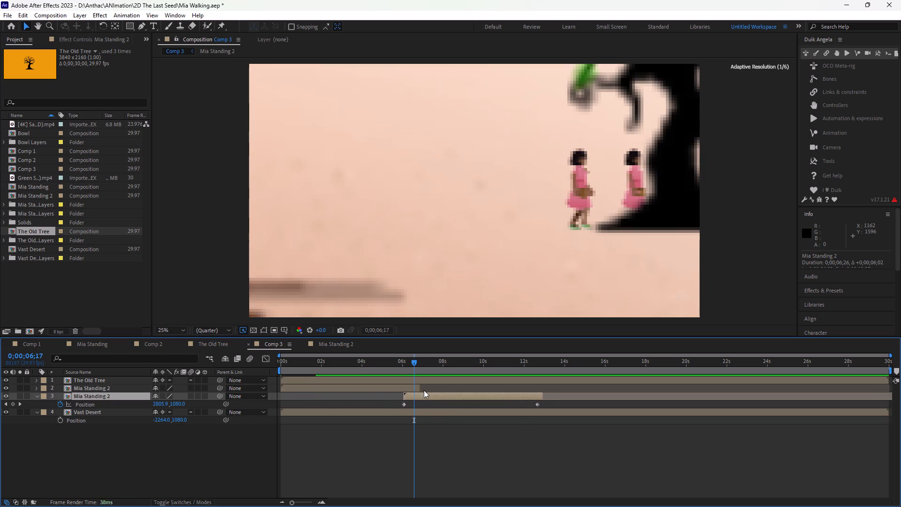
left_click_drag(424, 390, 439, 388)
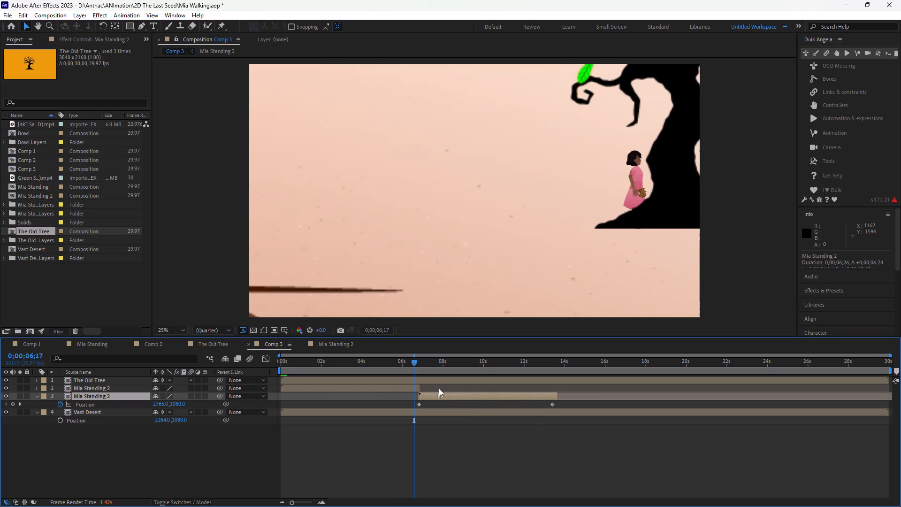
left_click_drag(439, 388, 438, 388)
left_click_drag(438, 388, 439, 387)
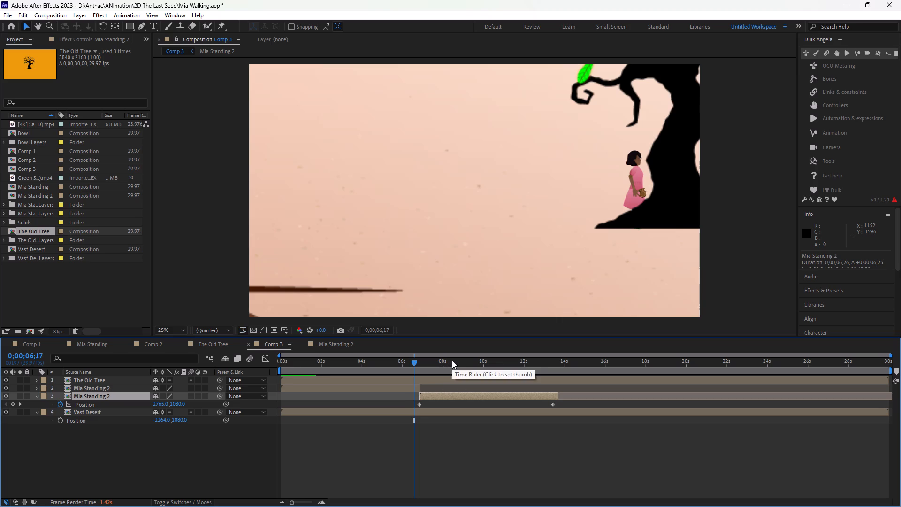
Inspect the shifted copy at 0;00;08;13 and its source composition, ending back in Comp 3.
left_click(452, 361)
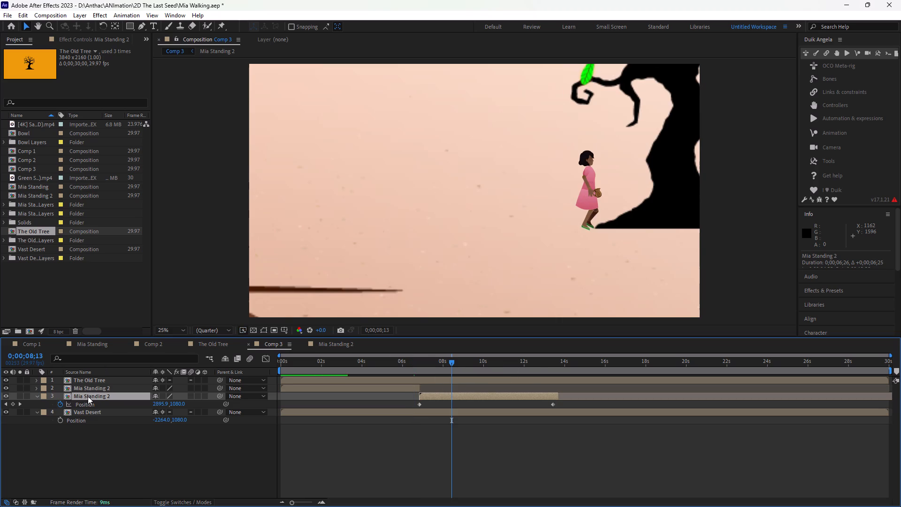
double_click(88, 396)
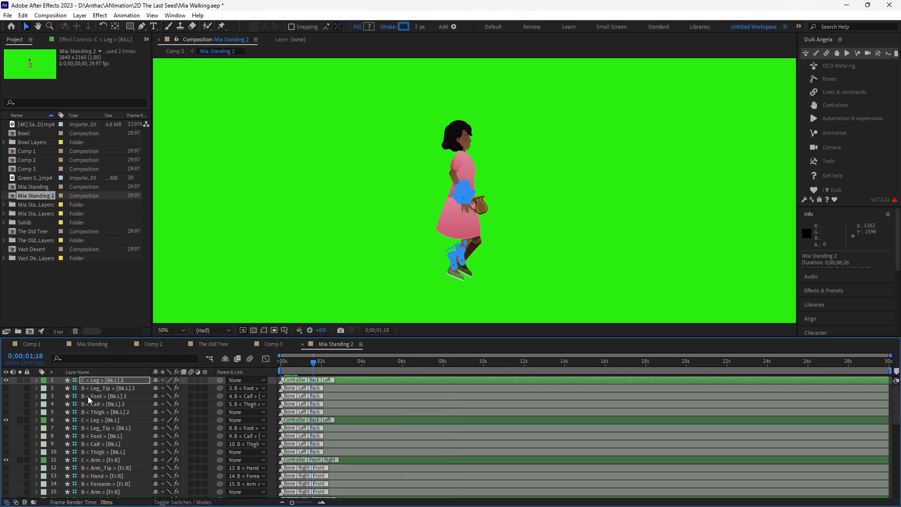
left_click(276, 341)
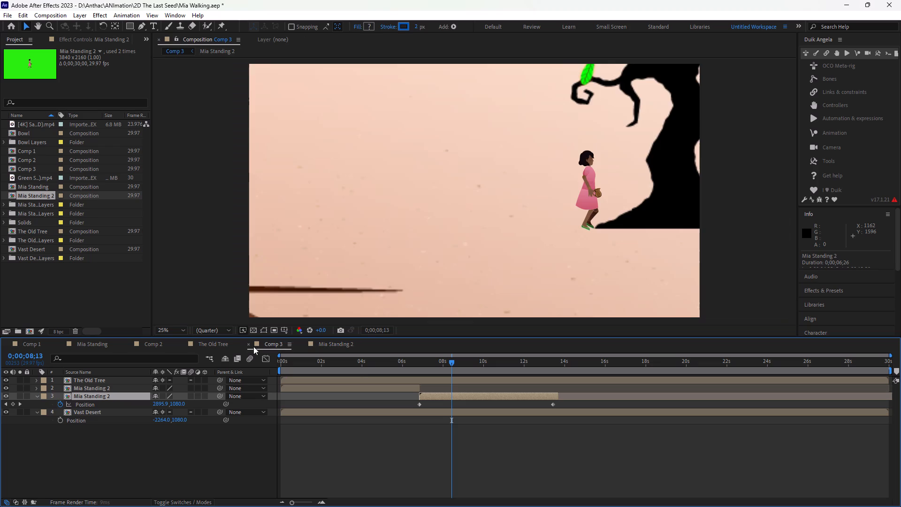
Rename the lower Mia Standing 2 layer as Mia Wa Pili and save the project.
left_click(100, 397)
right_click(100, 397)
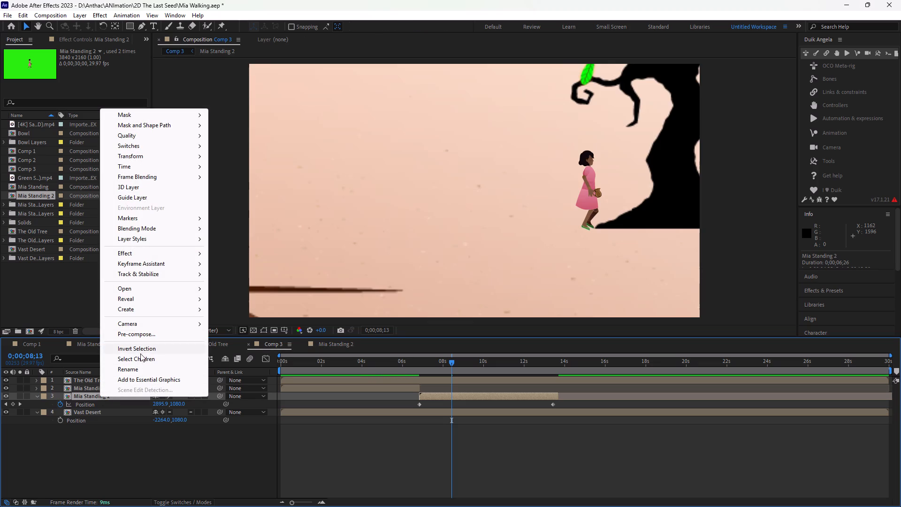
left_click(139, 366)
key("BackSpace")
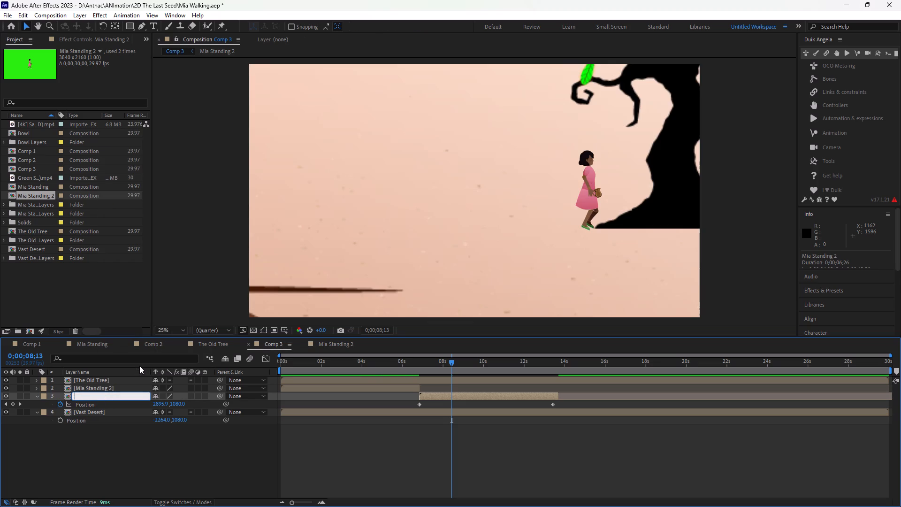
key("m")
key("w")
key("Return")
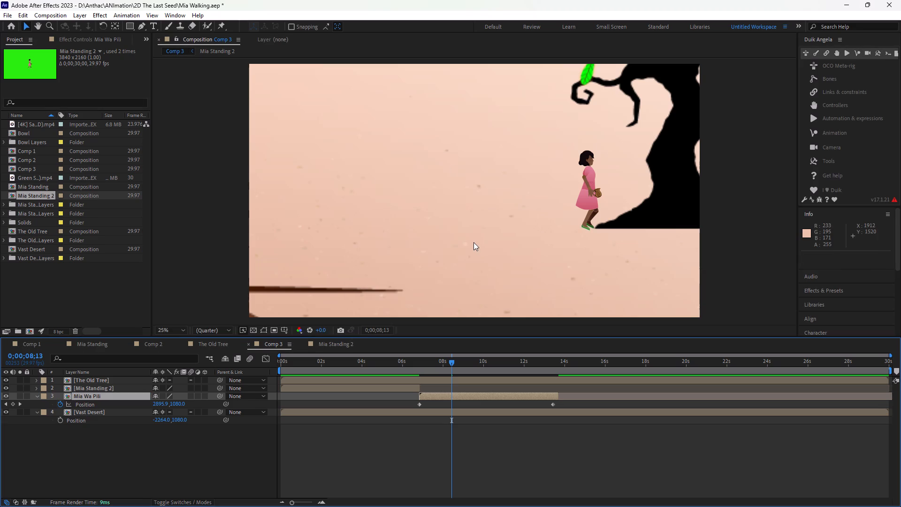
key("ctrl+s")
Preview Comp 3 from 0;00;05;00 across the changeover from Mia Standing 2 to Mia Wa Pili.
left_click(382, 359)
key("space")
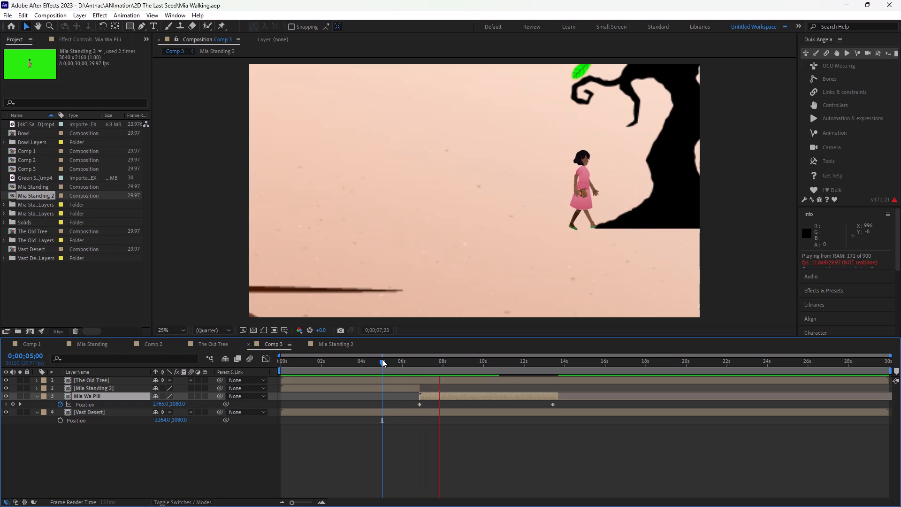
key("space")
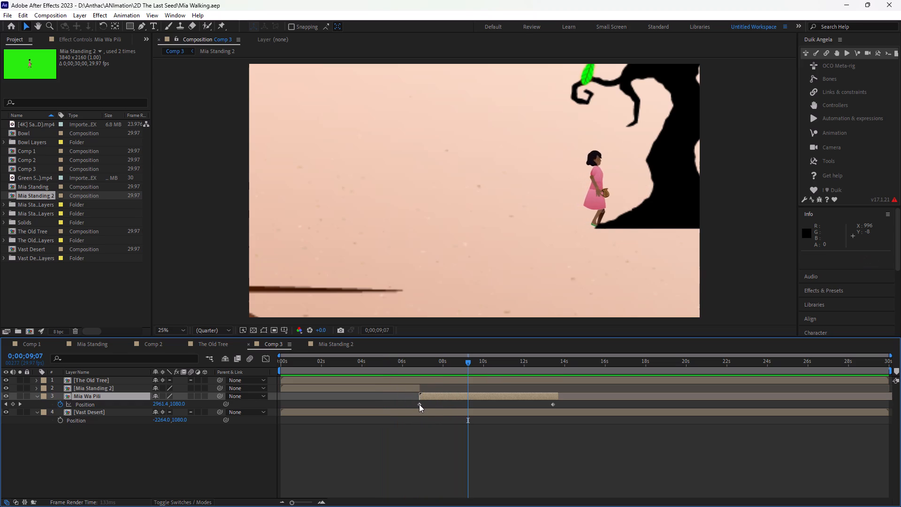
Delete both Position keyframes of the Mia Wa Pili layer.
left_click(419, 404)
key("Delete")
left_click(552, 406)
key("Delete")
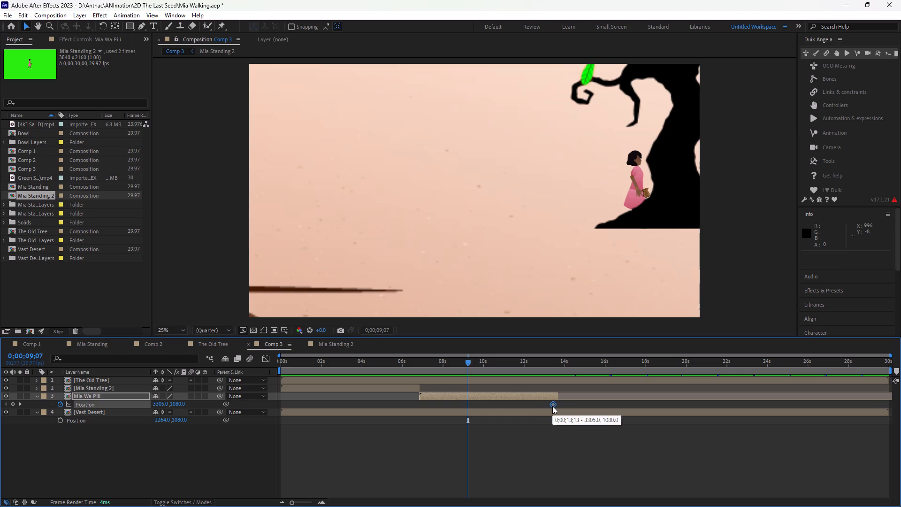
Preview Comp 3 from 0;00;06;01 across the changeover to the Mia Wa Pili layer.
left_click_drag(438, 369, 422, 368)
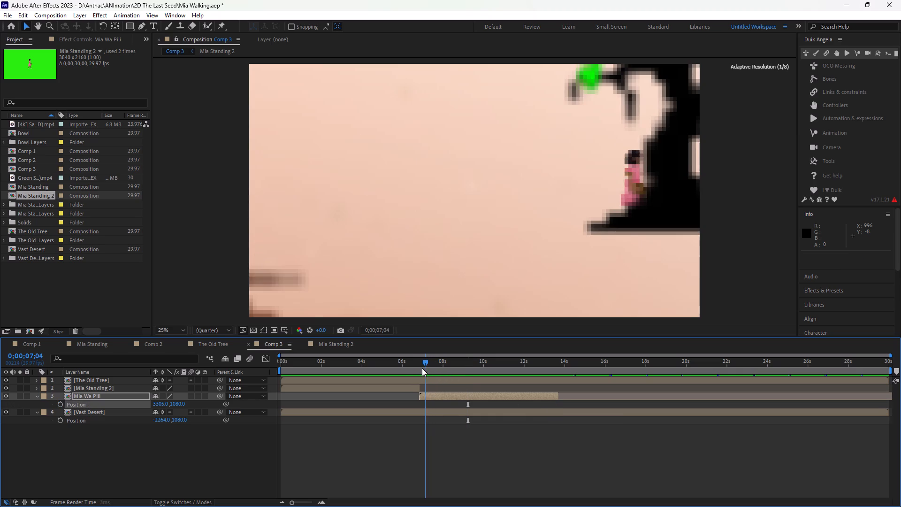
left_click_drag(422, 368, 403, 369)
key("space")
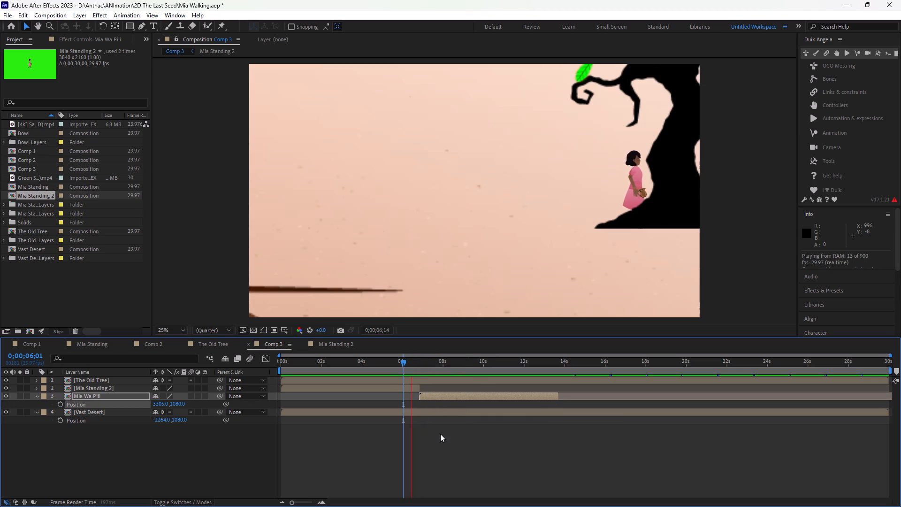
key("space")
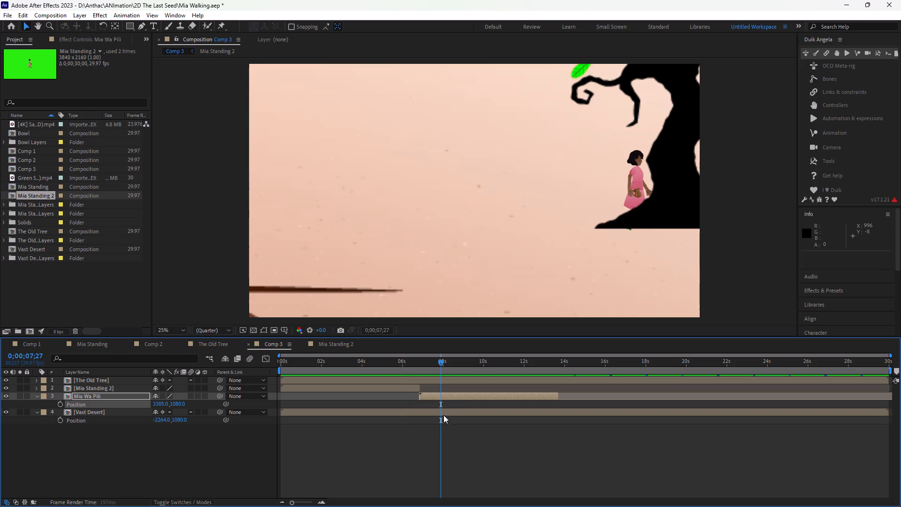
Open Mia Wa Pili's source composition and delete all Position keyframes of the C < Leg > [Bk.L] 2 controller, leaving its properties collapsed.
left_click(443, 397)
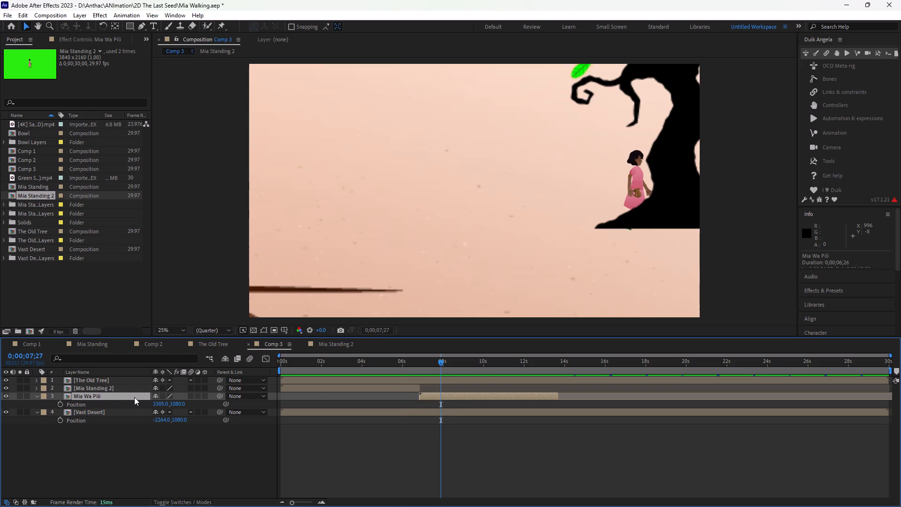
double_click(102, 399)
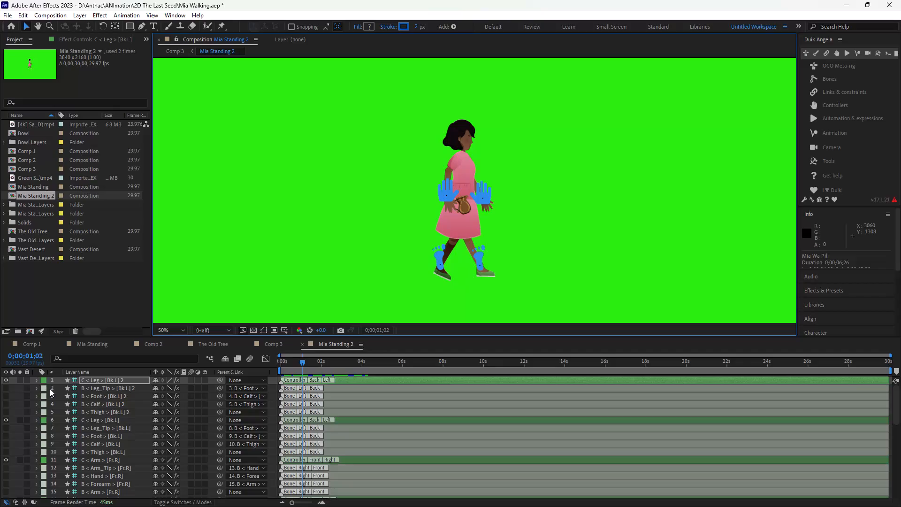
left_click(36, 381)
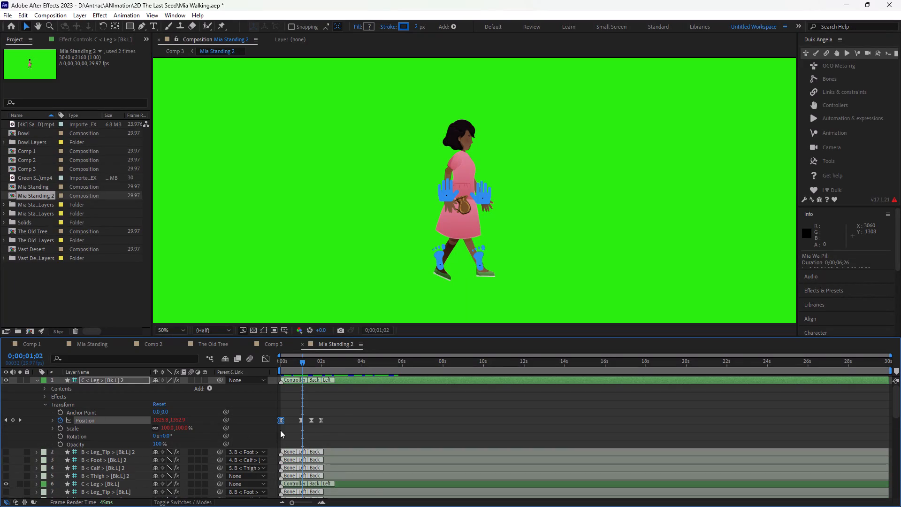
left_click_drag(336, 418, 276, 422)
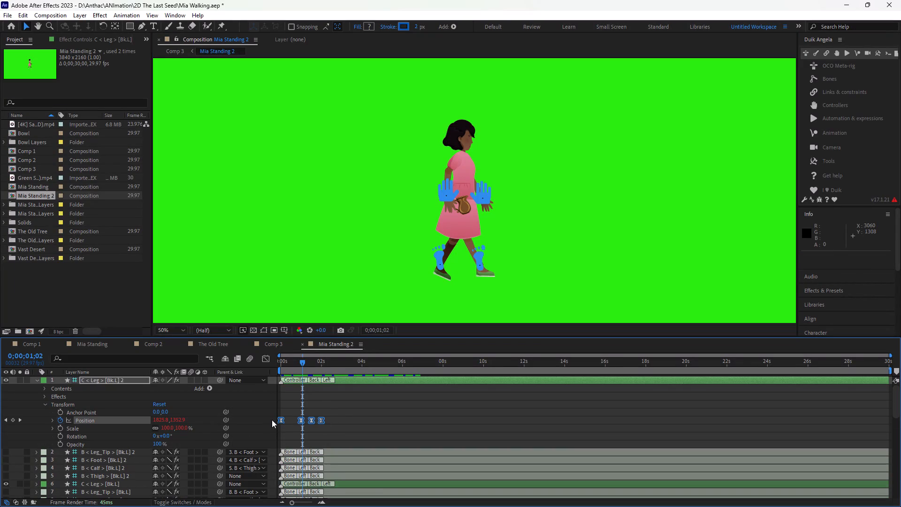
key("Delete")
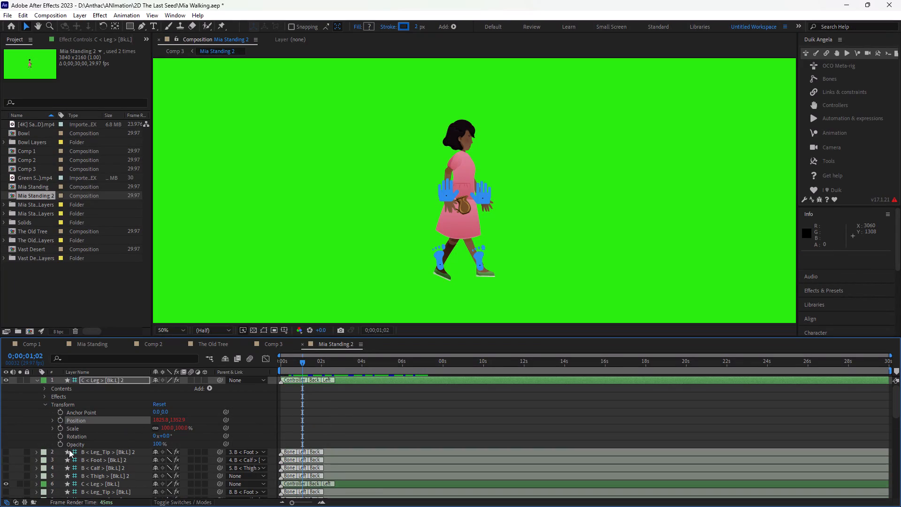
left_click(35, 381)
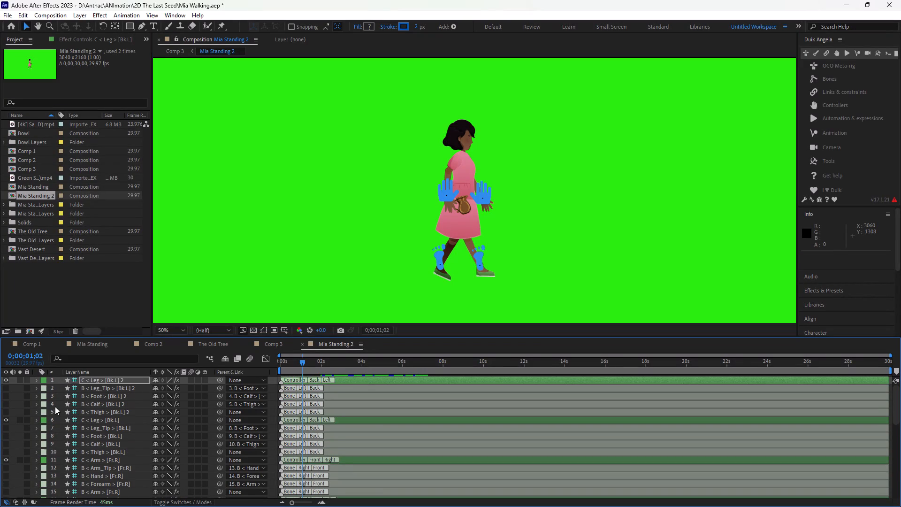
Delete all Position keyframes of the C < Leg > [Bk.L] controller and collapse its properties.
left_click(35, 420)
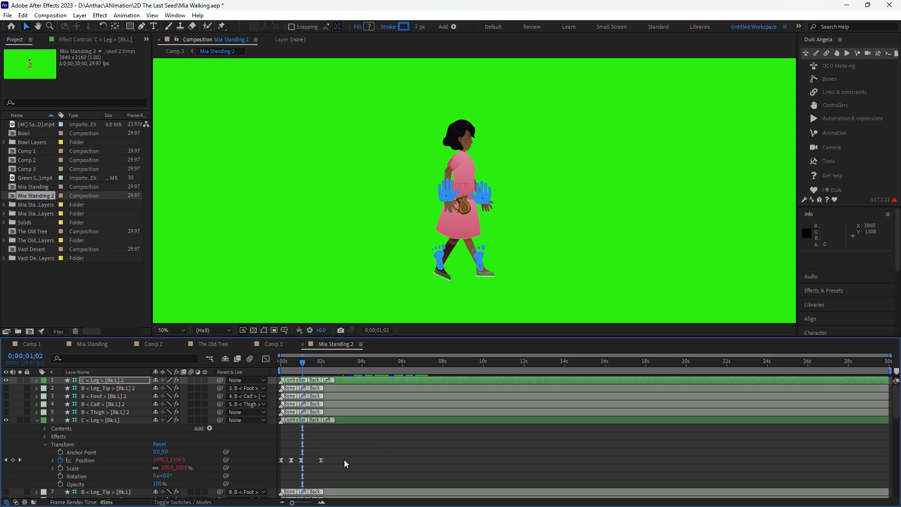
left_click_drag(344, 460, 276, 465)
key("Delete")
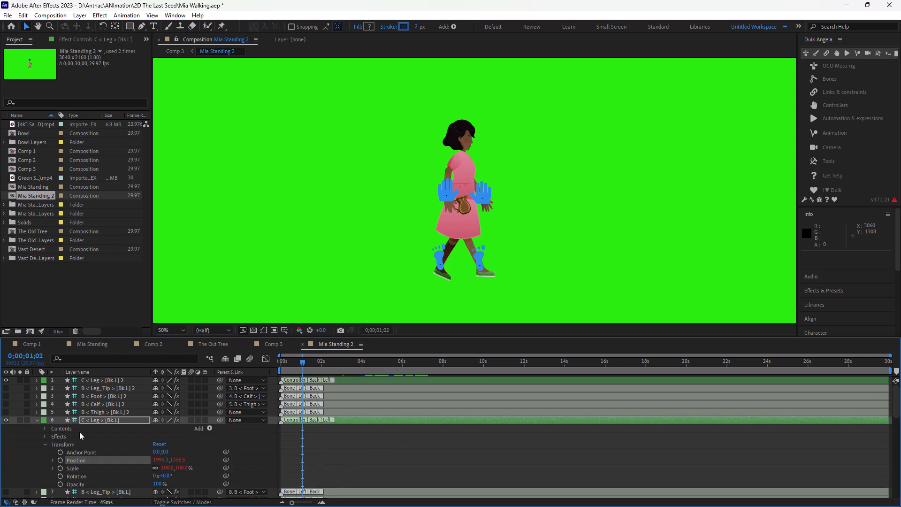
left_click(37, 421)
scroll(139, 433, "down", 1)
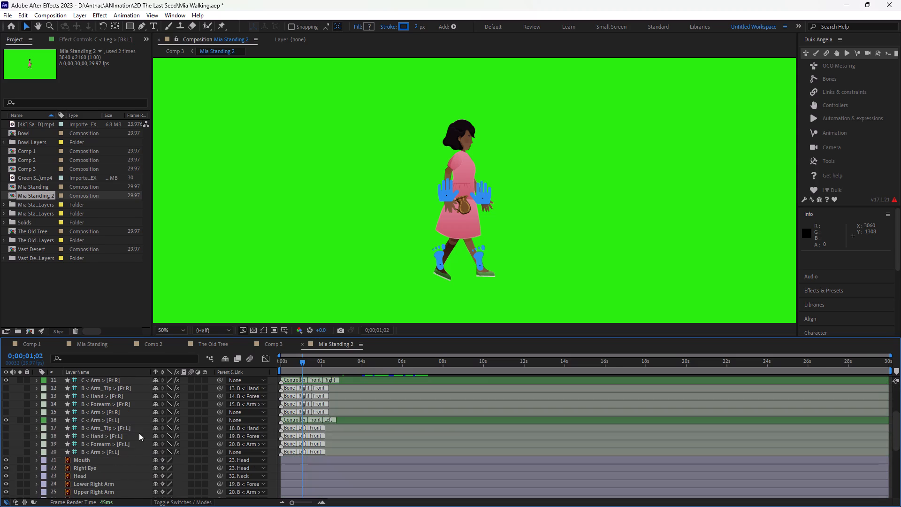
Delete all Position keyframes of the C < Arm > [Fr.L] controller and collapse its properties.
left_click(37, 421)
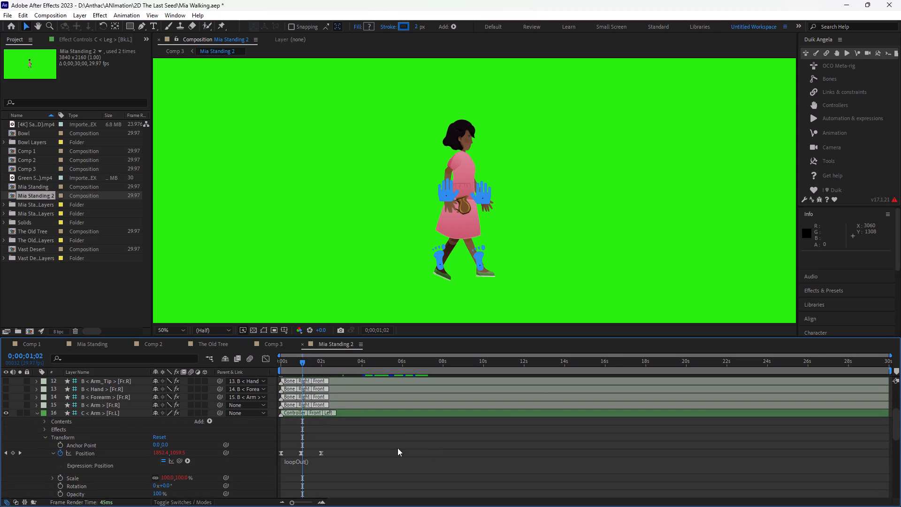
left_click_drag(364, 452, 268, 458)
key("Delete")
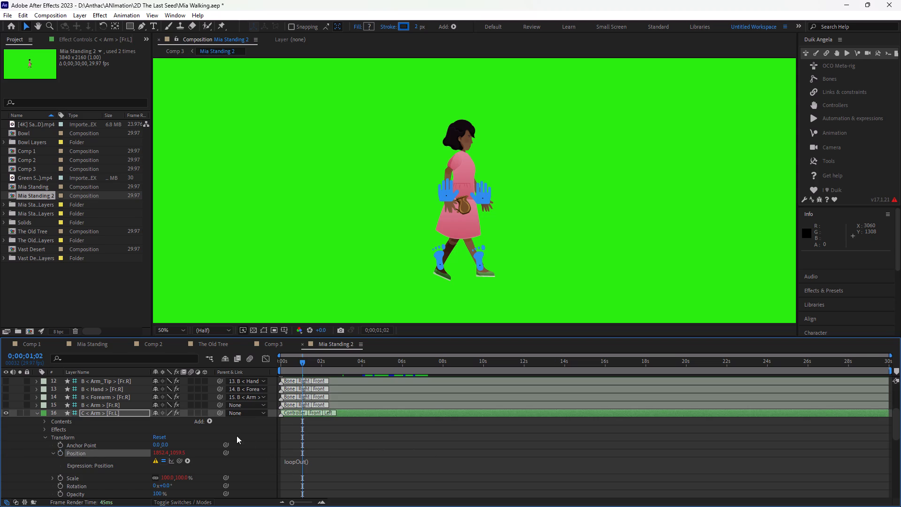
left_click(38, 414)
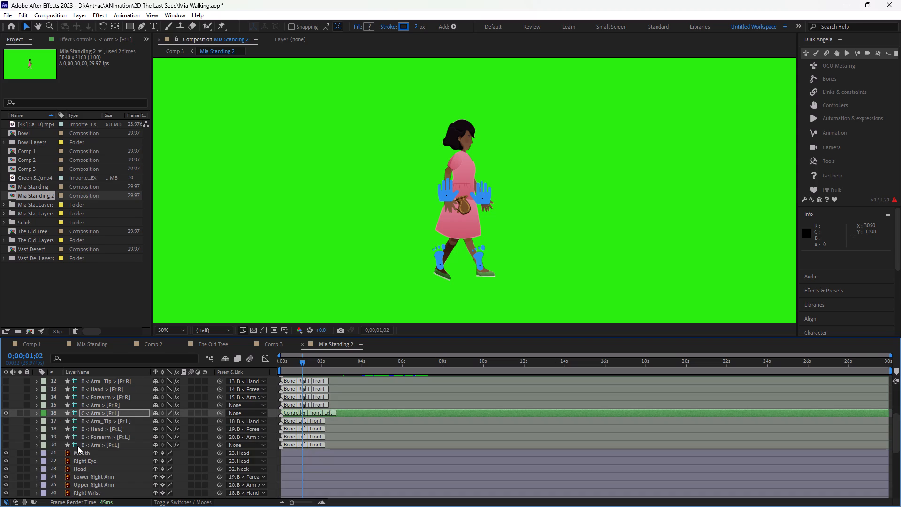
Delete all Position keyframes of the C < Arm > [Fr.R] controller and collapse its properties.
scroll(77, 446, "up", 1)
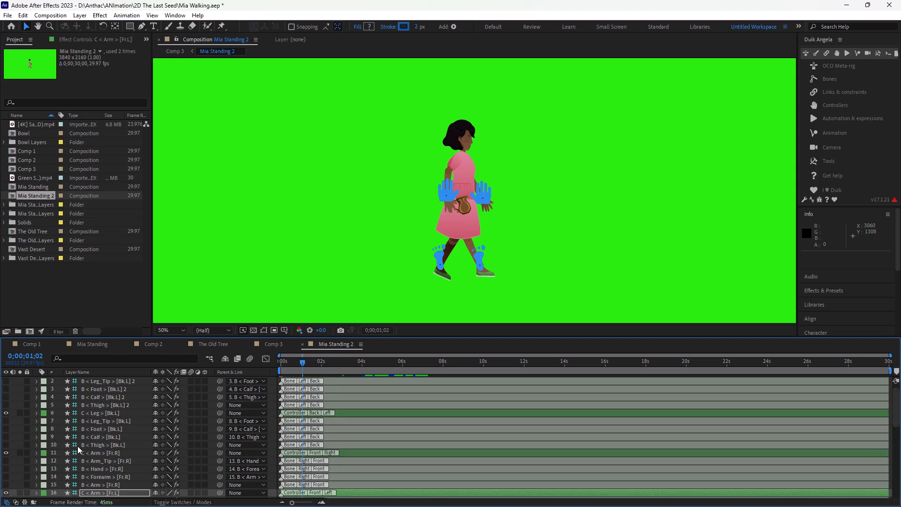
left_click(35, 455)
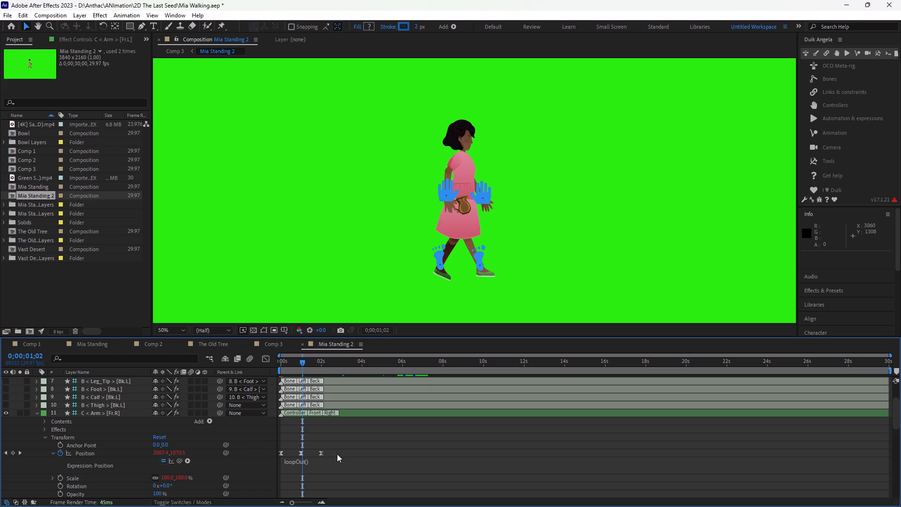
left_click_drag(337, 454, 237, 462)
key("Delete")
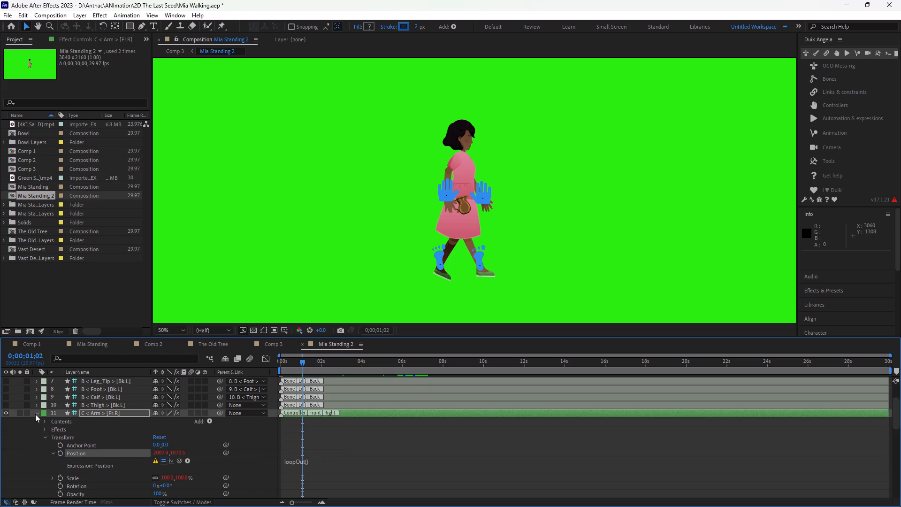
left_click(35, 414)
Delete all Rotation keyframes of the Left Foot layer and collapse its properties.
scroll(186, 430, "down", 1)
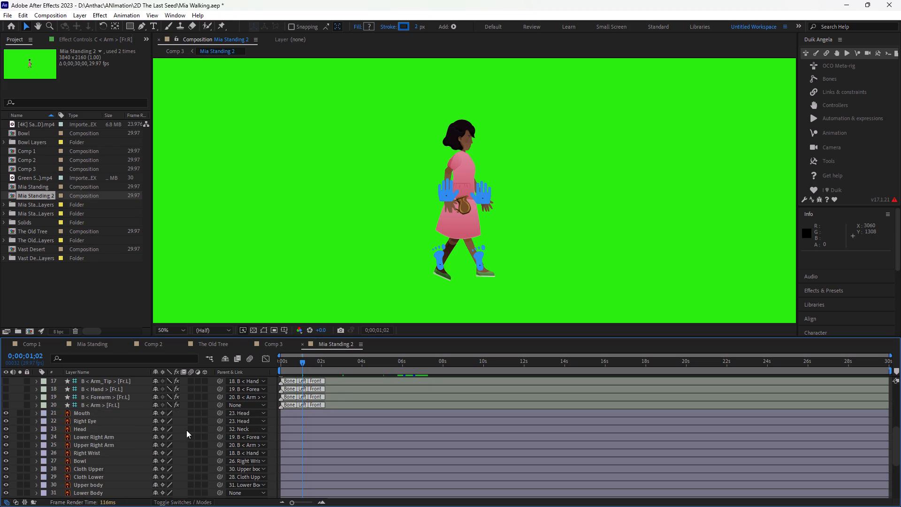
scroll(186, 430, "down", 4)
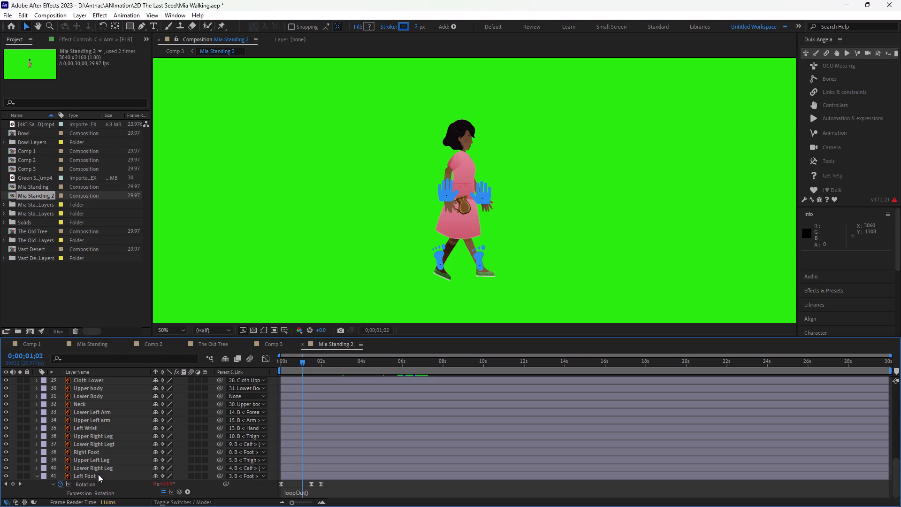
left_click(98, 474)
scroll(106, 477, "down", 1)
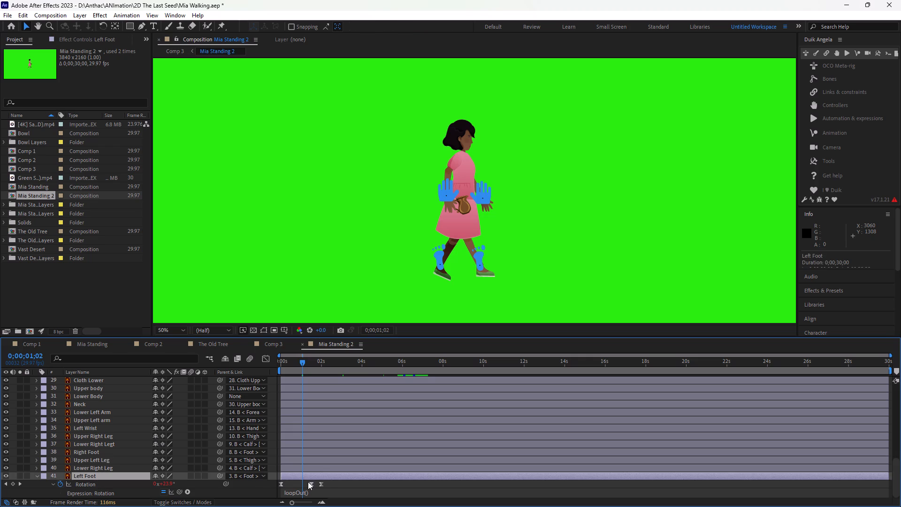
left_click_drag(330, 484, 276, 484)
key("Delete")
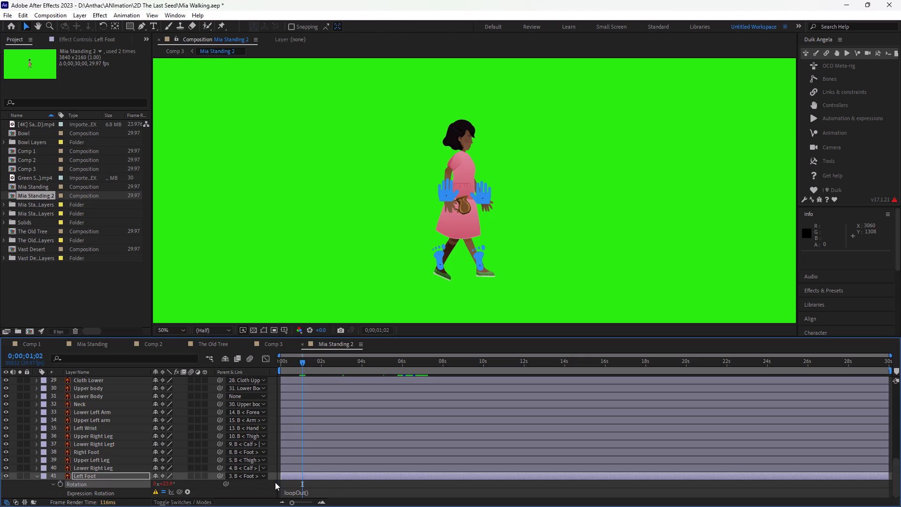
scroll(128, 499, "down", 2)
left_click(37, 476)
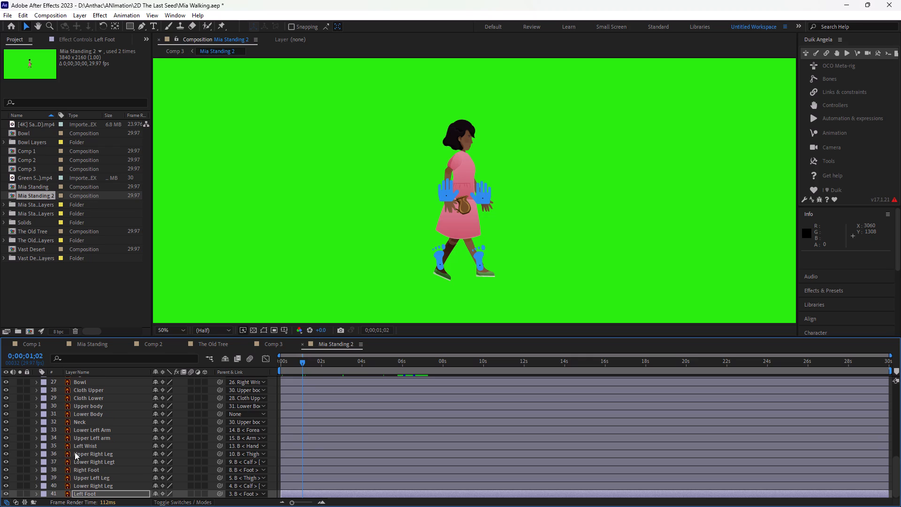
Delete all Rotation keyframes of the Right Foot layer and collapse its properties.
scroll(111, 444, "down", 3)
left_click(35, 470)
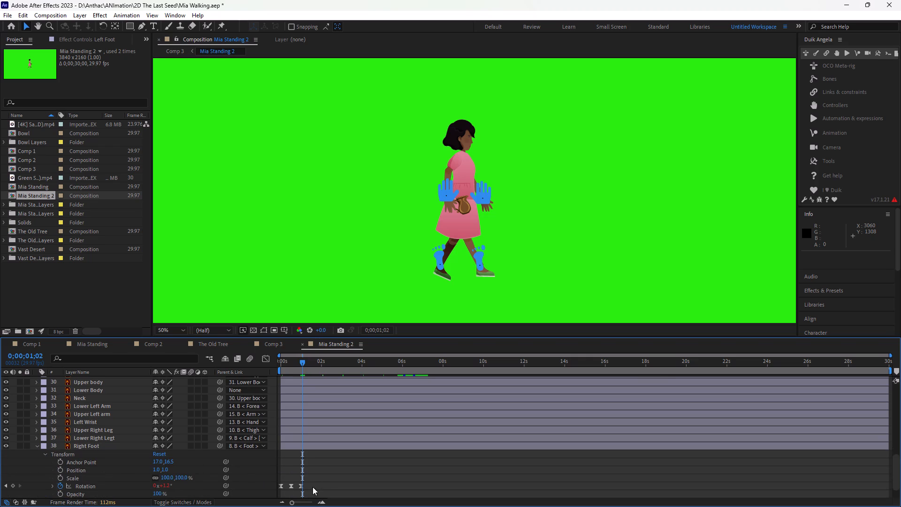
left_click_drag(313, 487, 267, 485)
key("Delete")
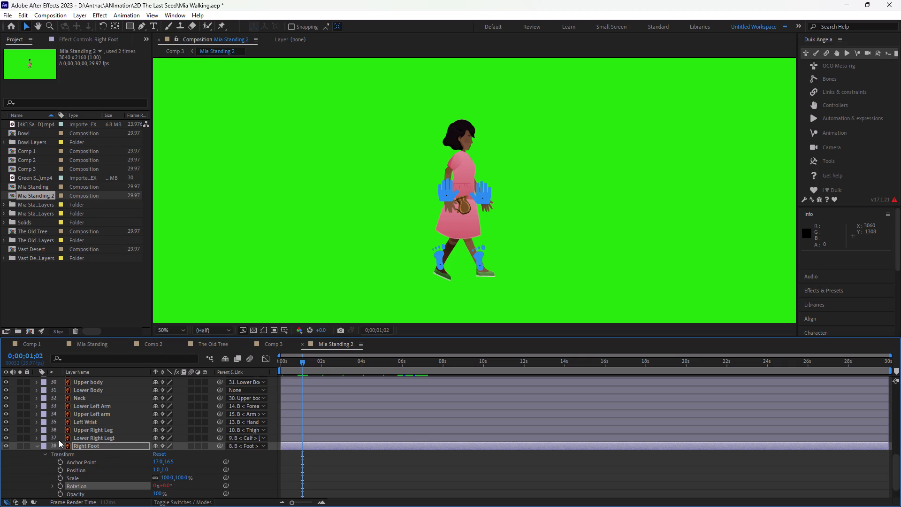
left_click(34, 446)
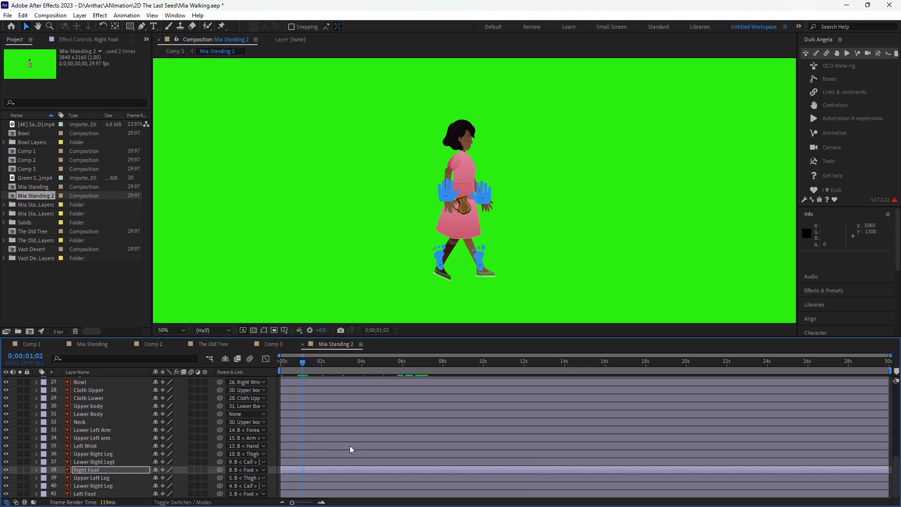
Return to Comp 3, preview it from 0;00;02;20 past the changeover to Mia Wa Pili, and check the walk back at 0;00;01;01.
scroll(336, 447, "up", 1)
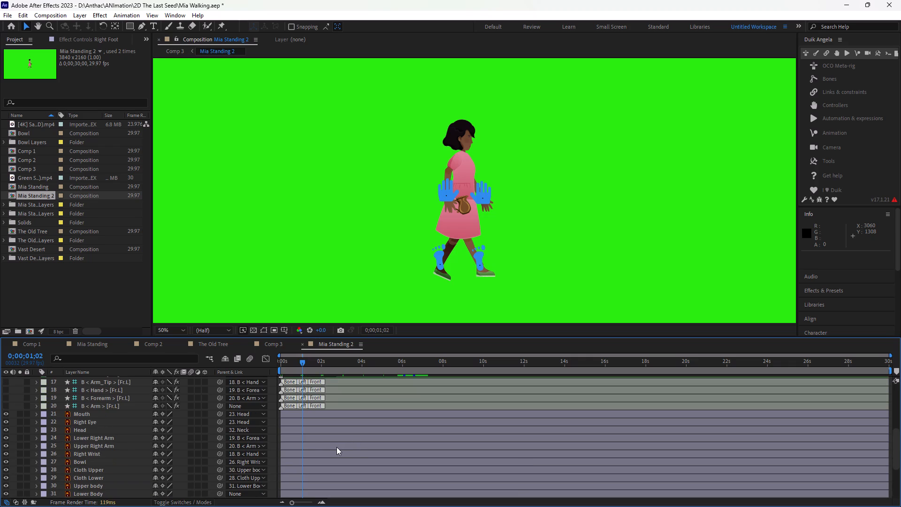
left_click(269, 344)
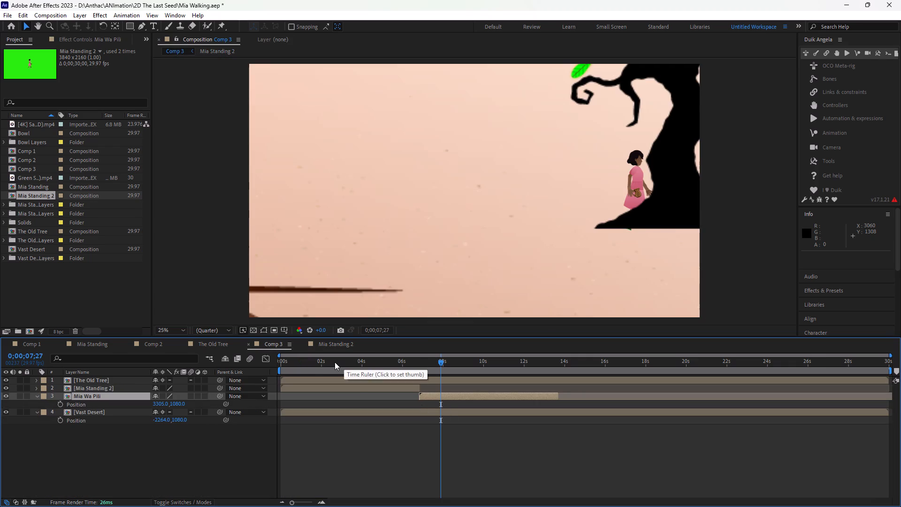
left_click(335, 362)
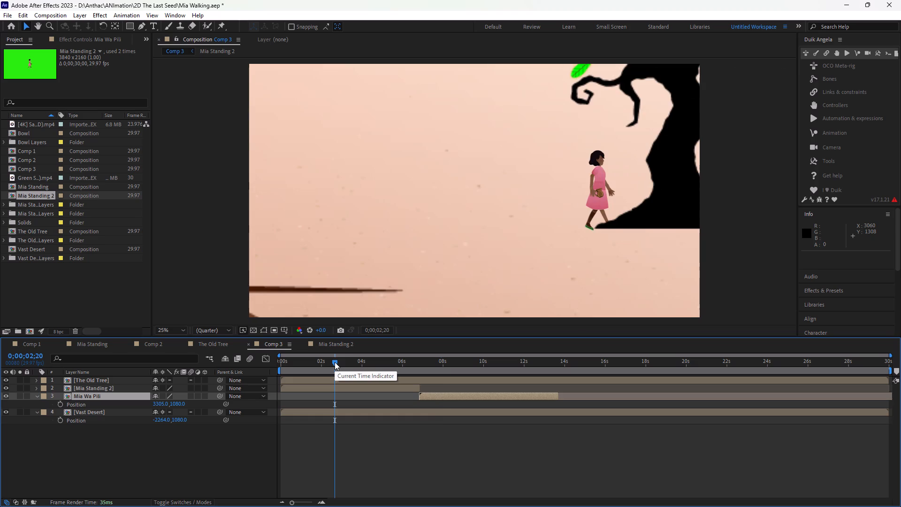
key("space")
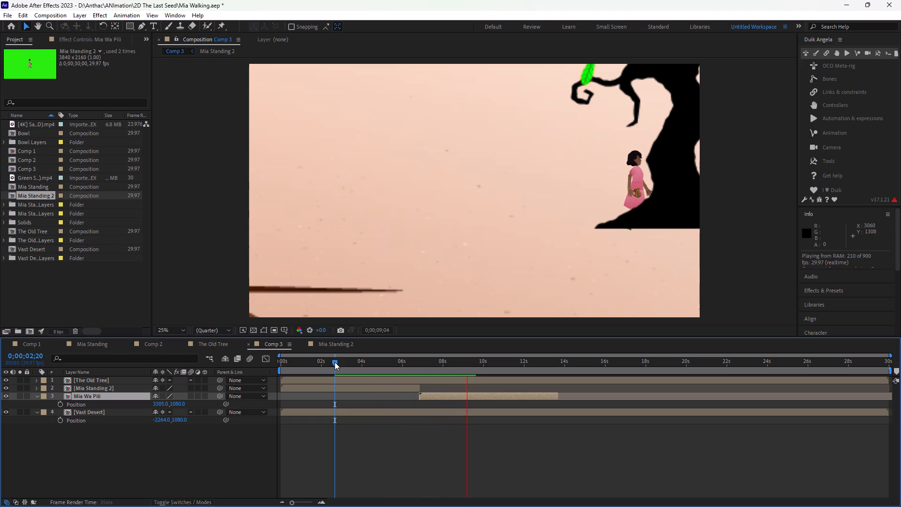
left_click(339, 362)
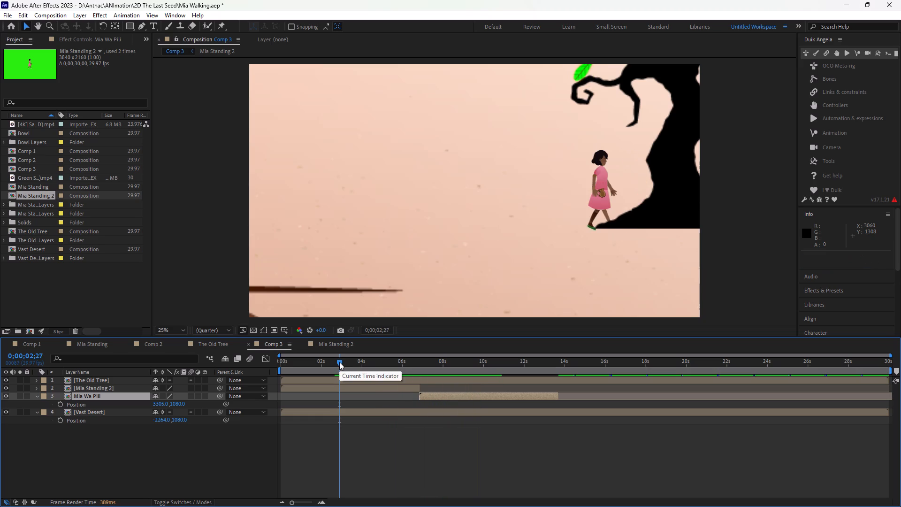
left_click(301, 362)
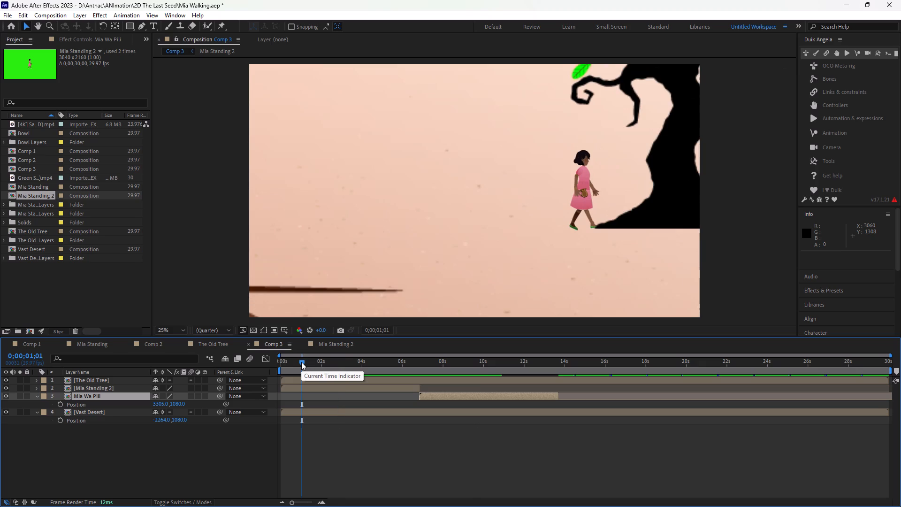
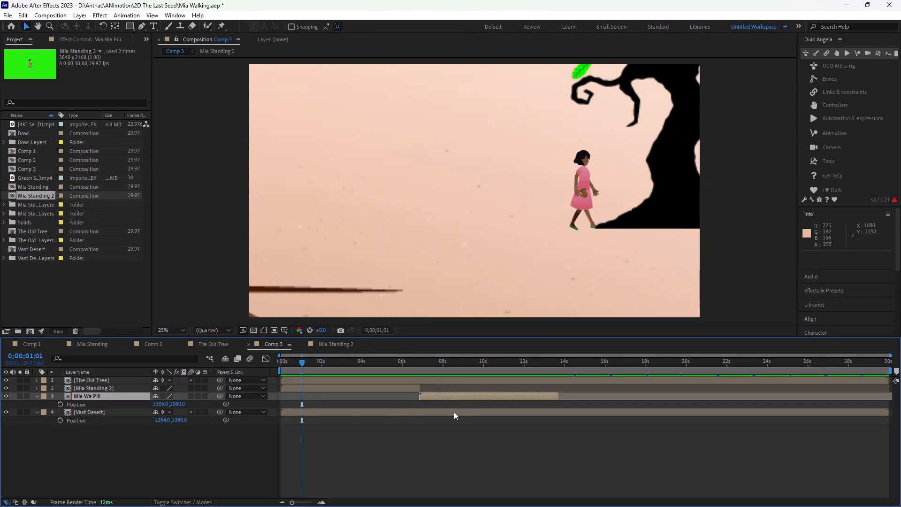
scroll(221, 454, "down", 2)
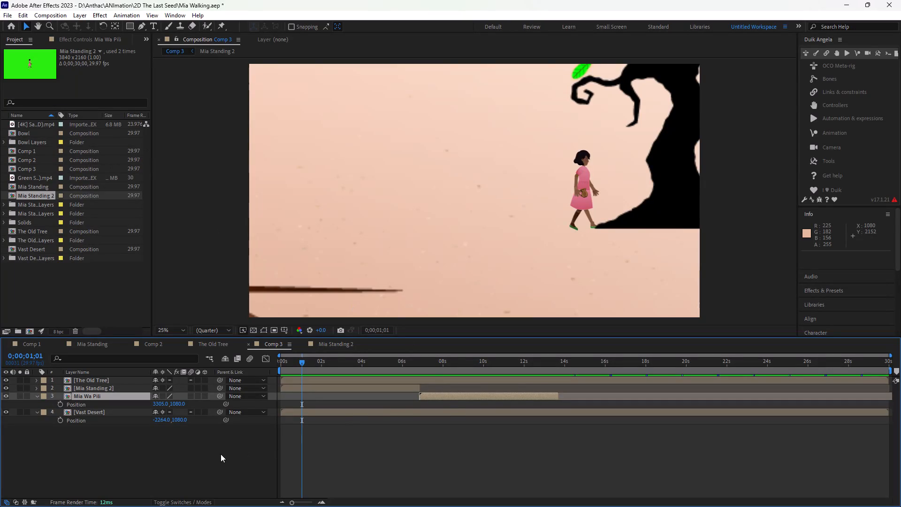
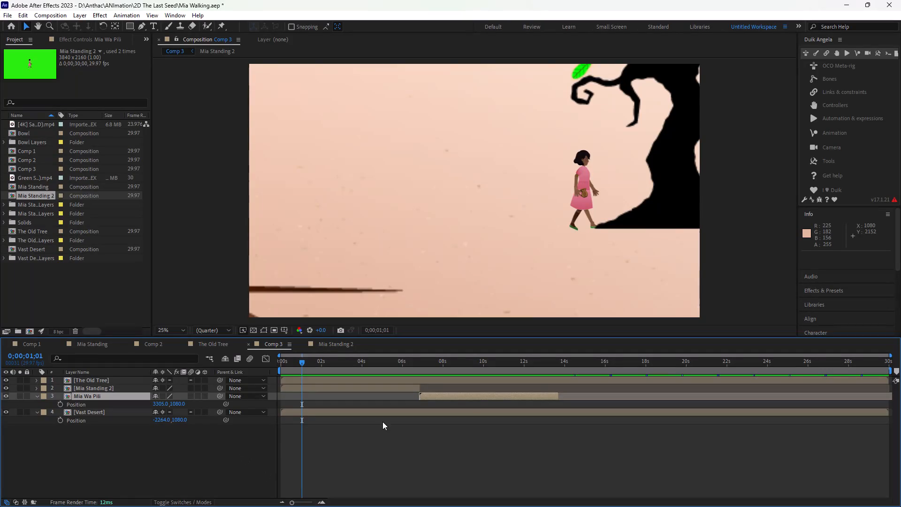
Play back Mia's walk toward the old tree from the first seconds of Comp 3.
key("space")
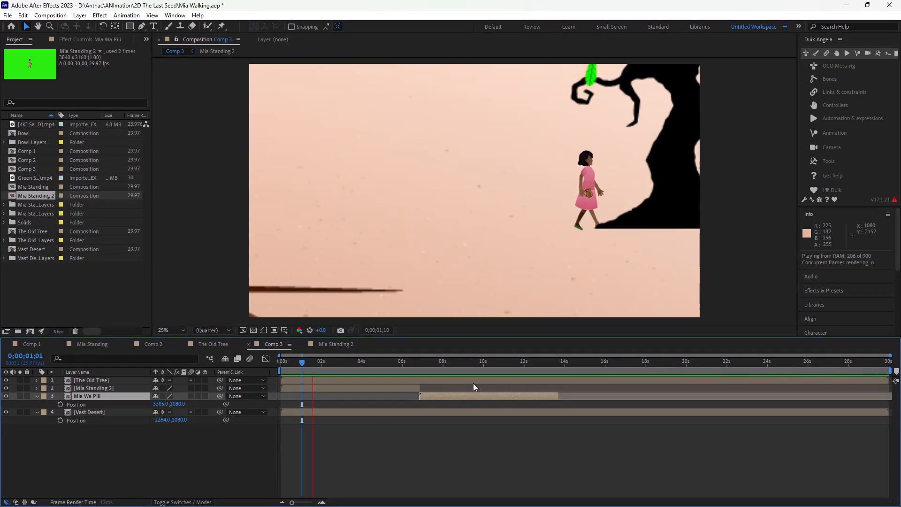
key("space")
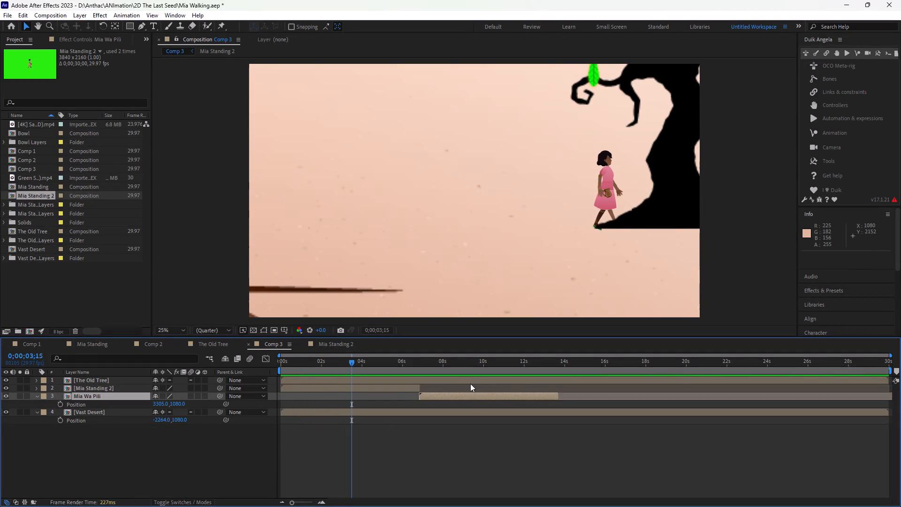
left_click(333, 389)
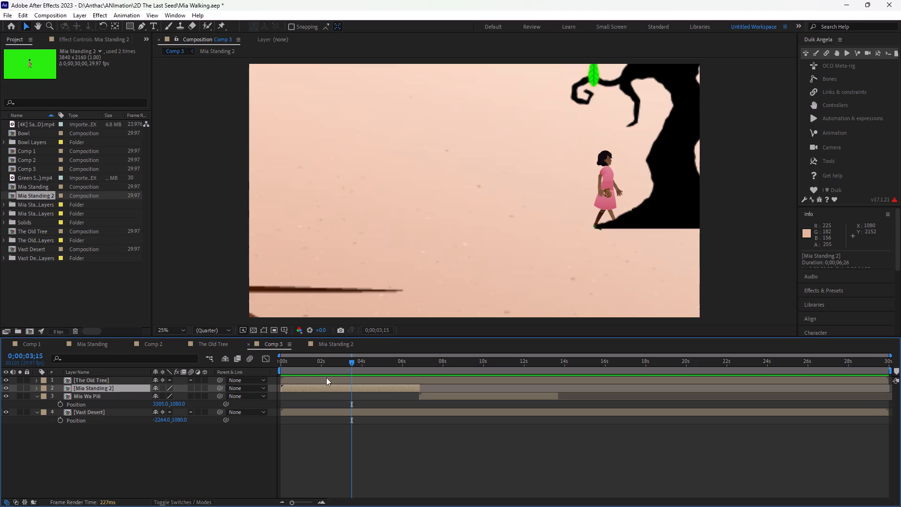
left_click(298, 362)
key("space")
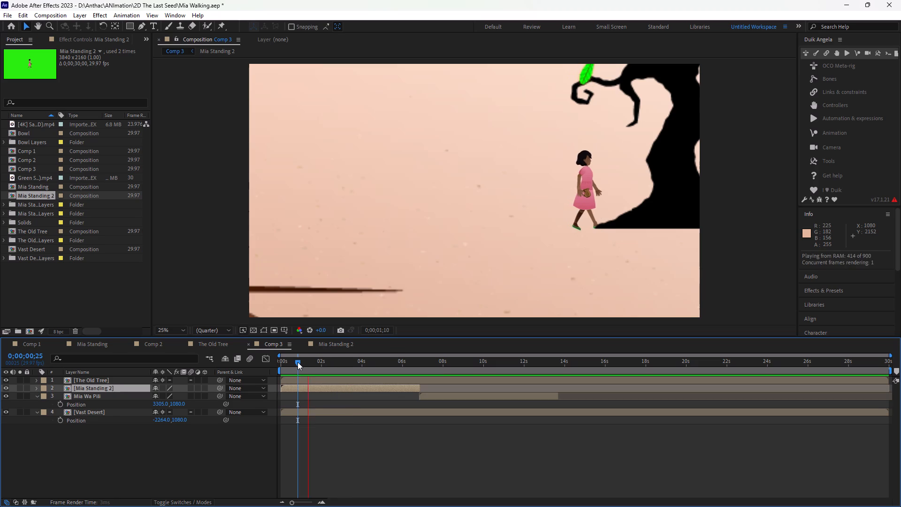
key("space")
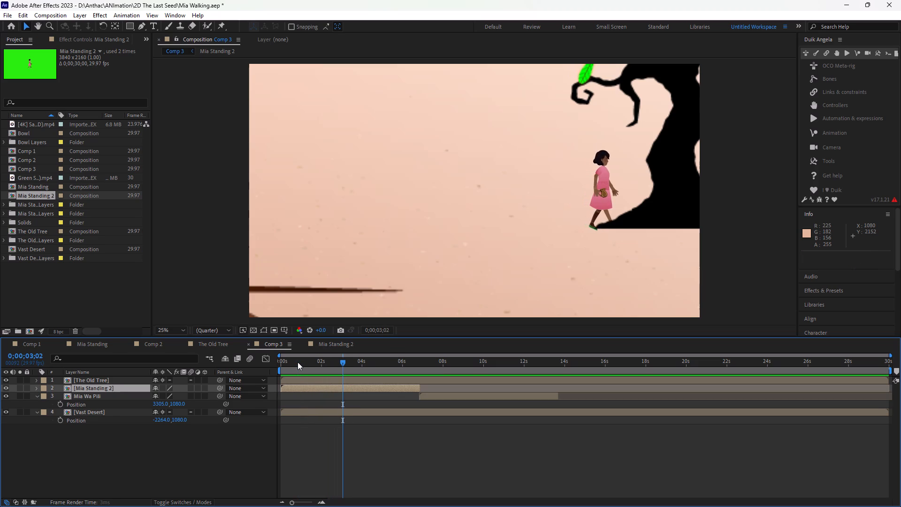
Undo the keyframe clearing on Mia's rig and the Mia Wa Pili position, and replay Comp 3 from near the start.
key("ctrl+z")
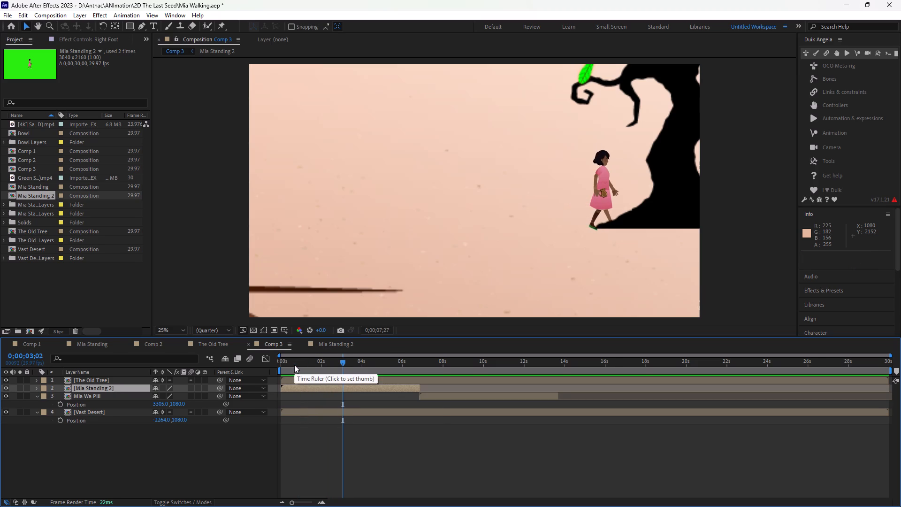
key("ctrl+z")
key("ctrl+z")
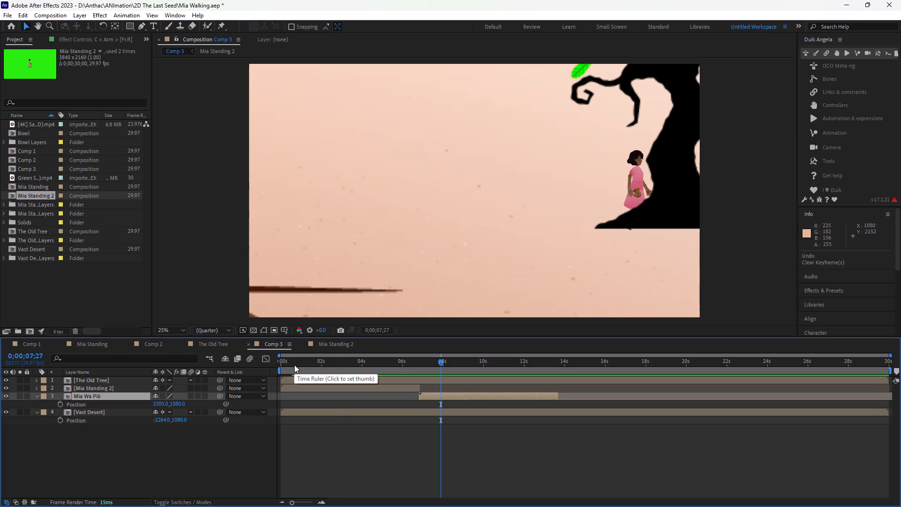
key("ctrl+z")
key("ctrl+z")
key("ctrl+z")
key("ctrl+z")
key("ctrl+z")
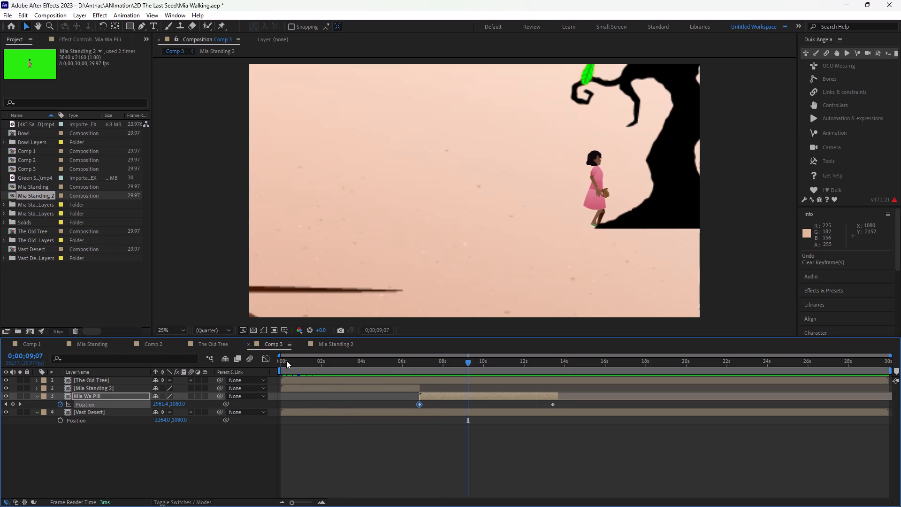
left_click(285, 360)
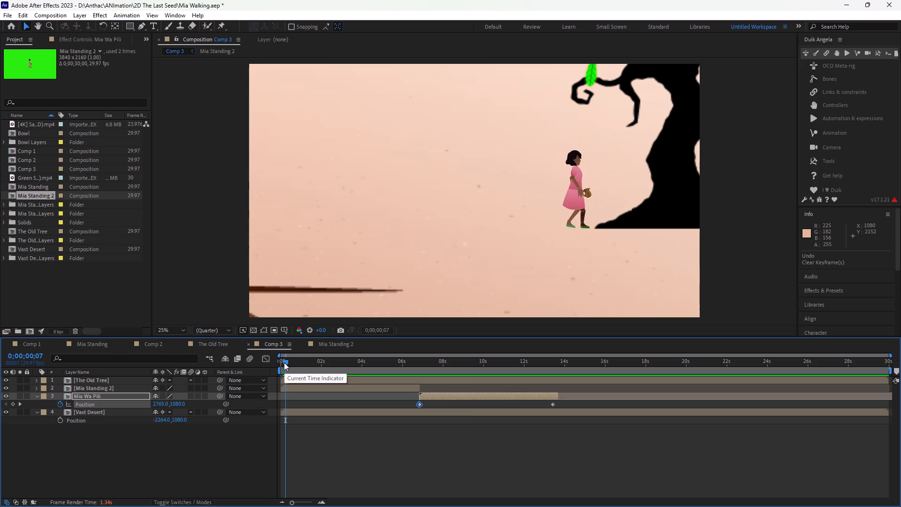
key("space")
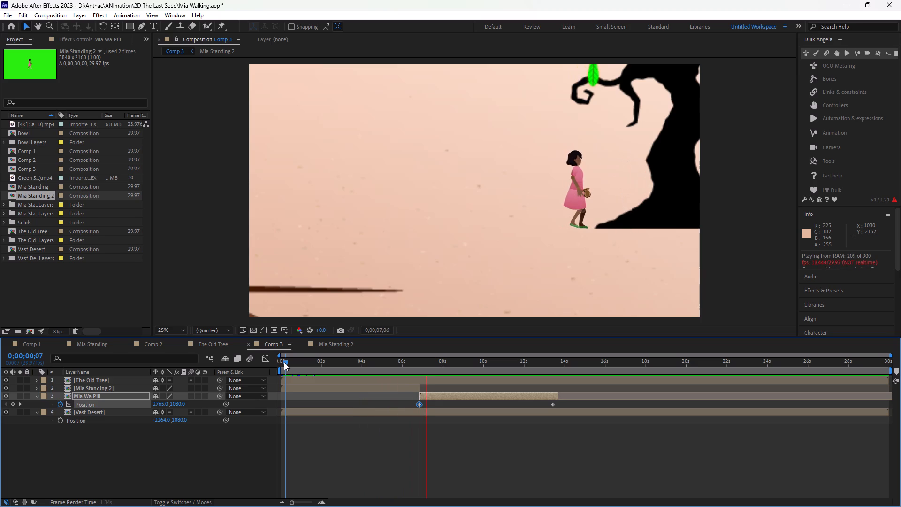
key("space")
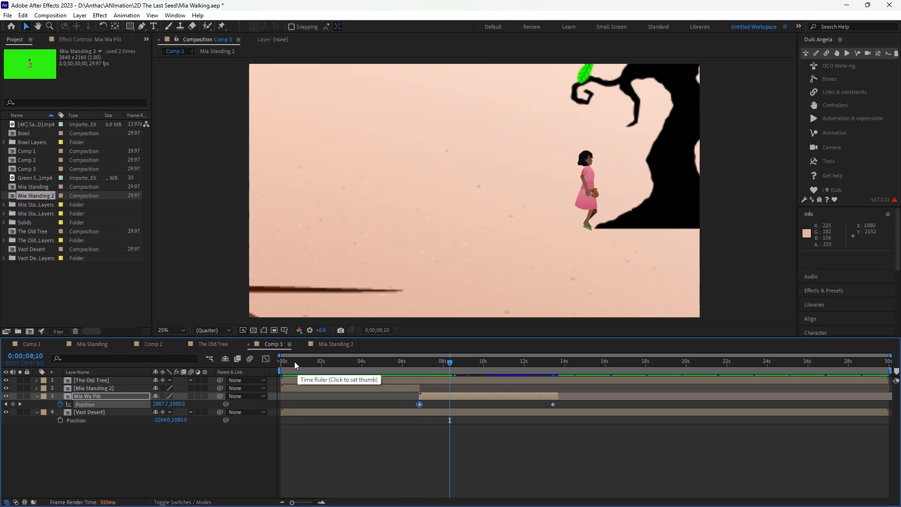
Delete the Mia Wa Pili layer from Comp 3 and collapse the Vast Desert layer's properties.
left_click(454, 396)
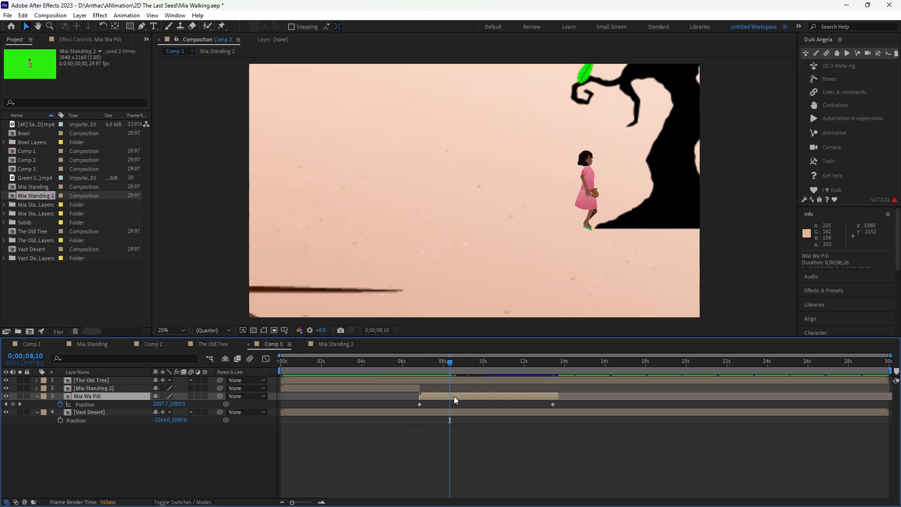
key("Delete")
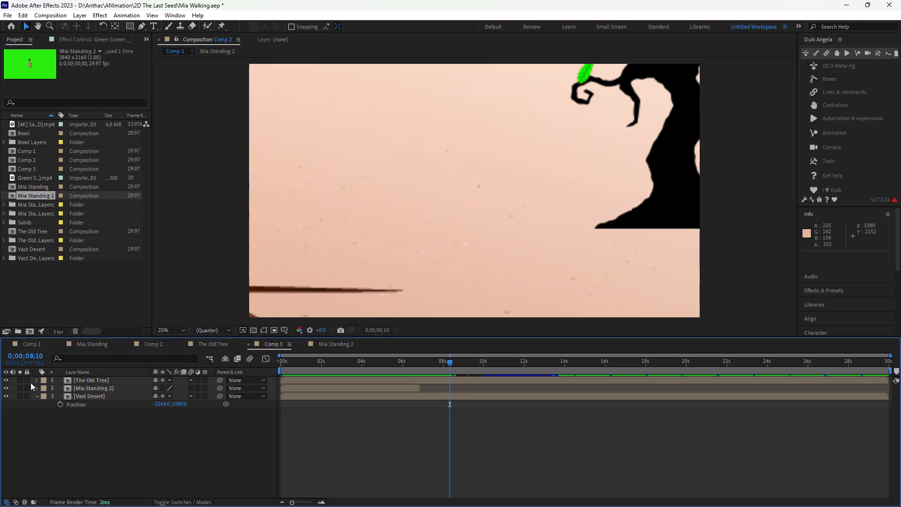
left_click(37, 397)
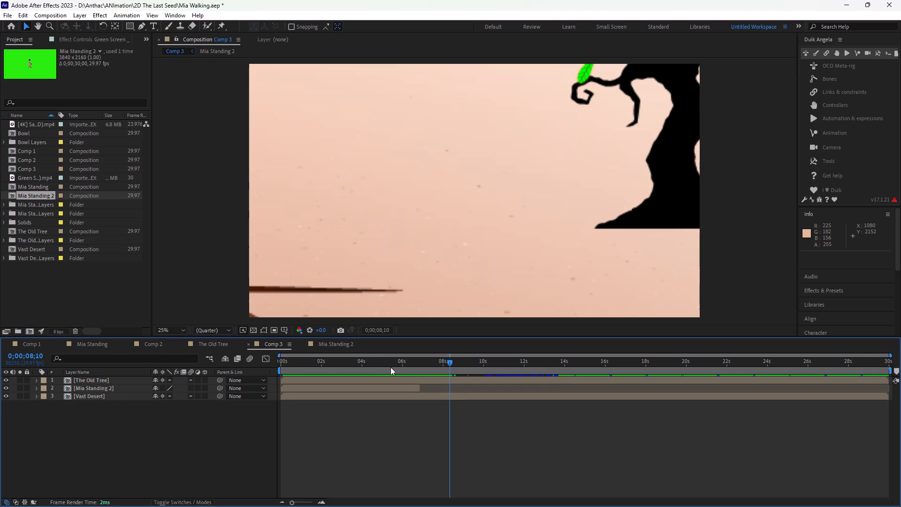
Review the remaining Mia Standing 2 walk, playing past its end and again from about one second.
left_click(390, 362)
key("space")
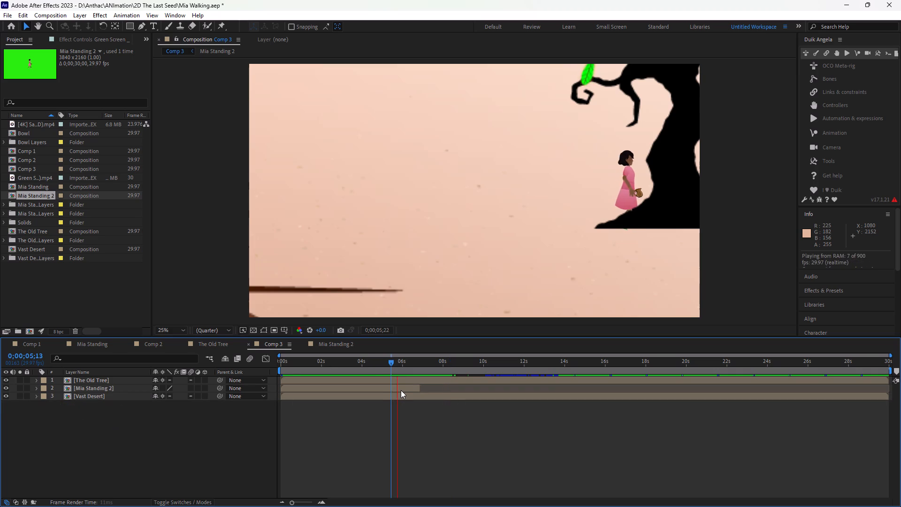
key("space")
key("space")
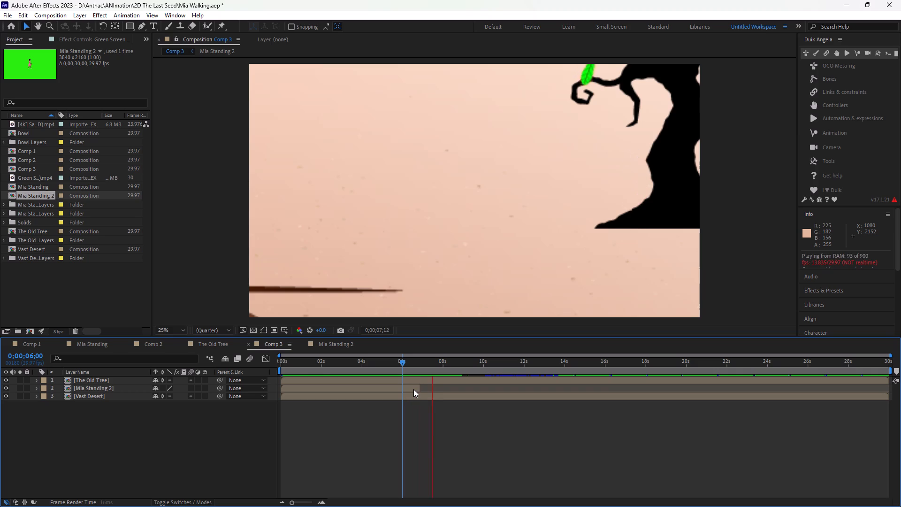
key("space")
left_click(304, 361)
key("space")
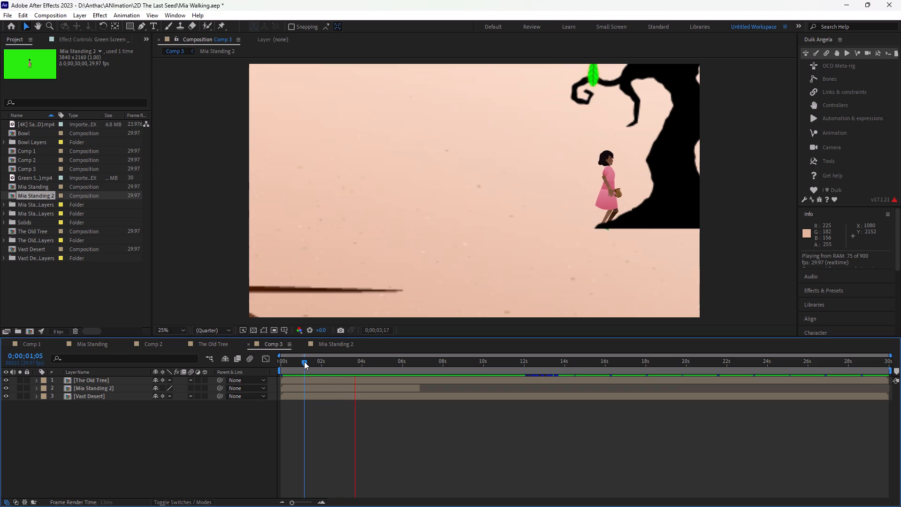
key("space")
key("space")
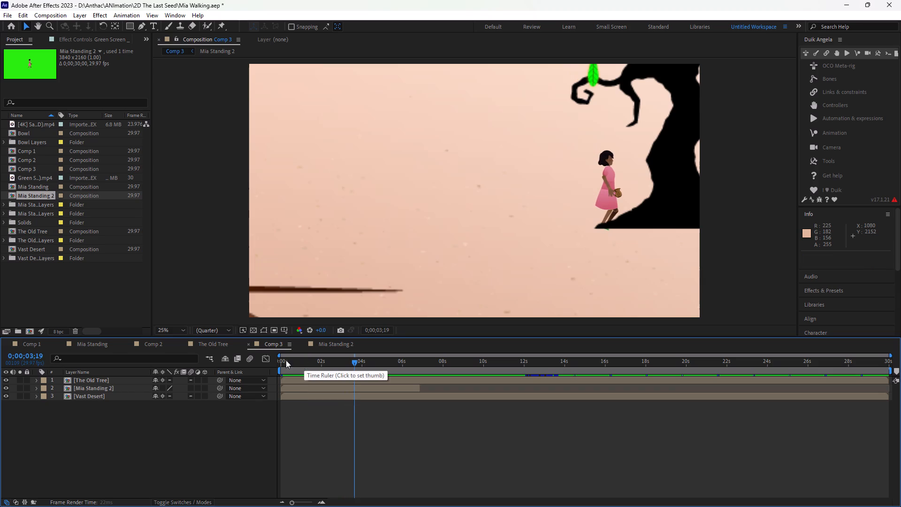
Show the Position property of the Mia Standing 2 layer.
left_click(111, 382)
left_click(110, 385)
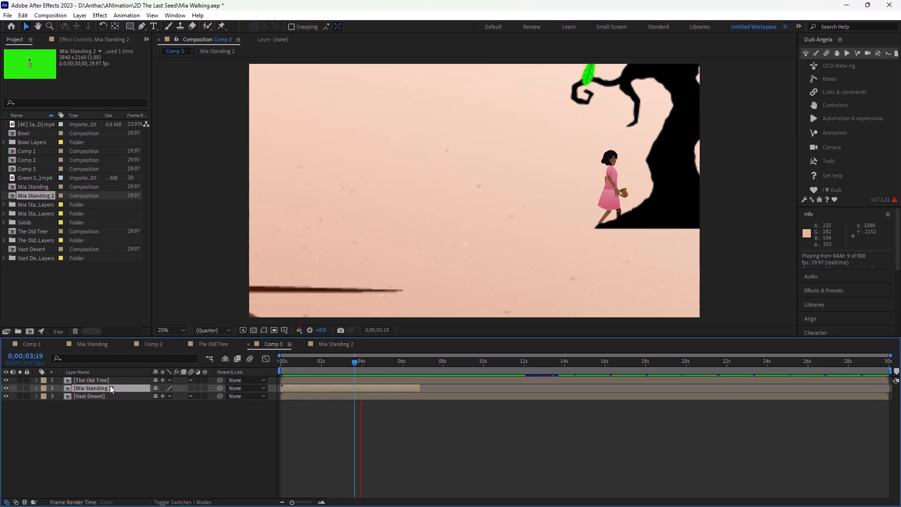
key("p")
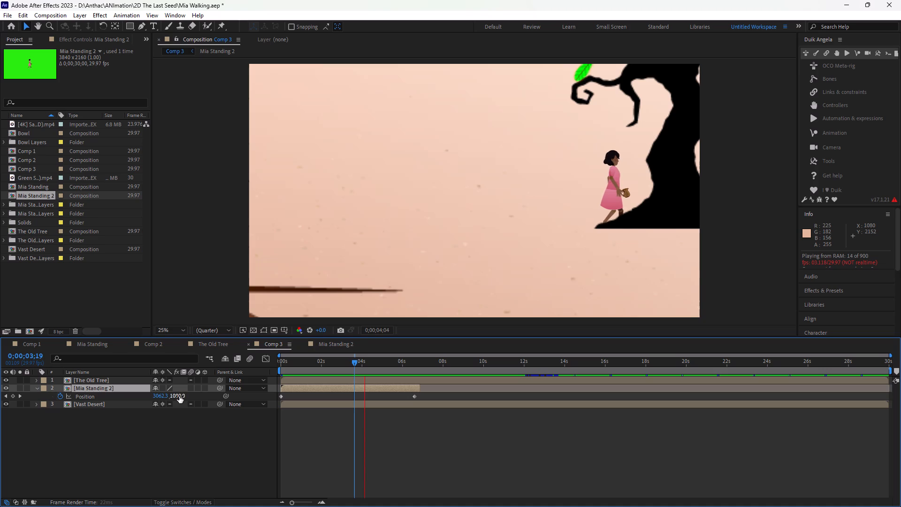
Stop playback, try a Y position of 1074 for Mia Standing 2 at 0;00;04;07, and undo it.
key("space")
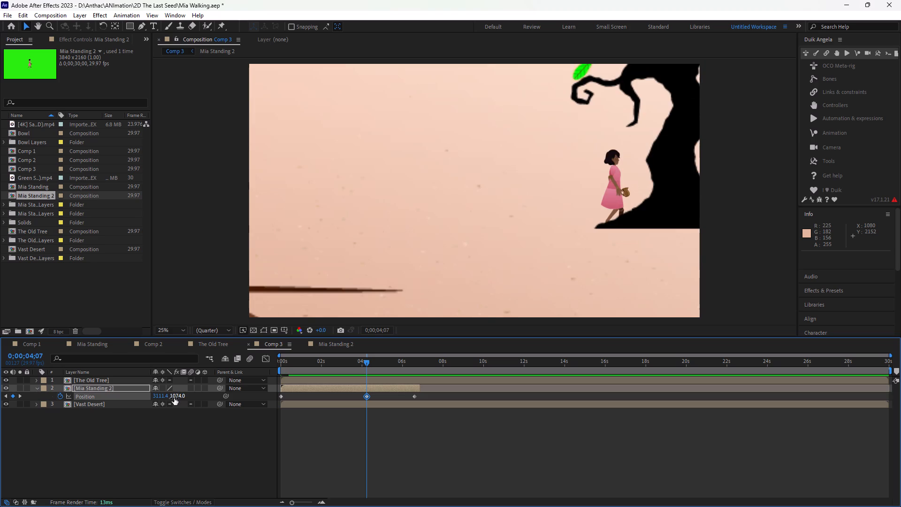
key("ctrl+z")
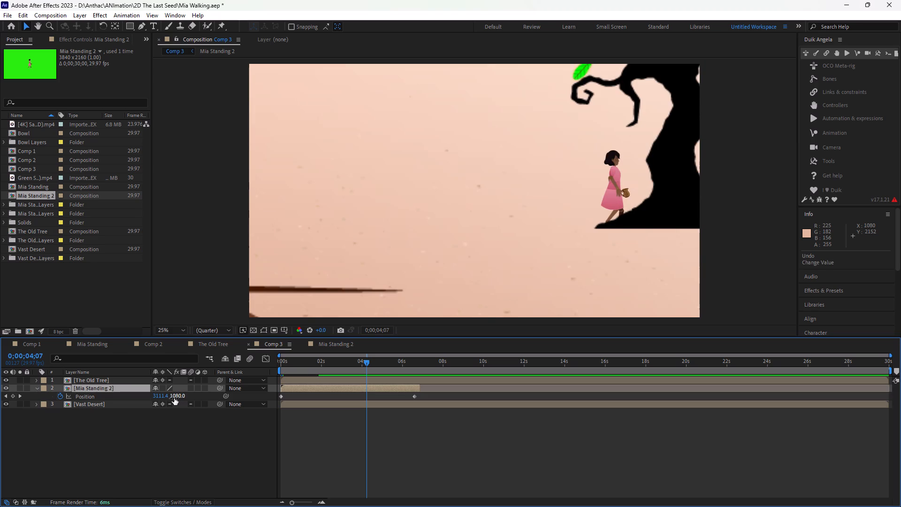
At 0;00;00;00, set the Y value of Mia Standing 2's first Position keyframe to 1060.
left_click_drag(288, 361, 281, 362)
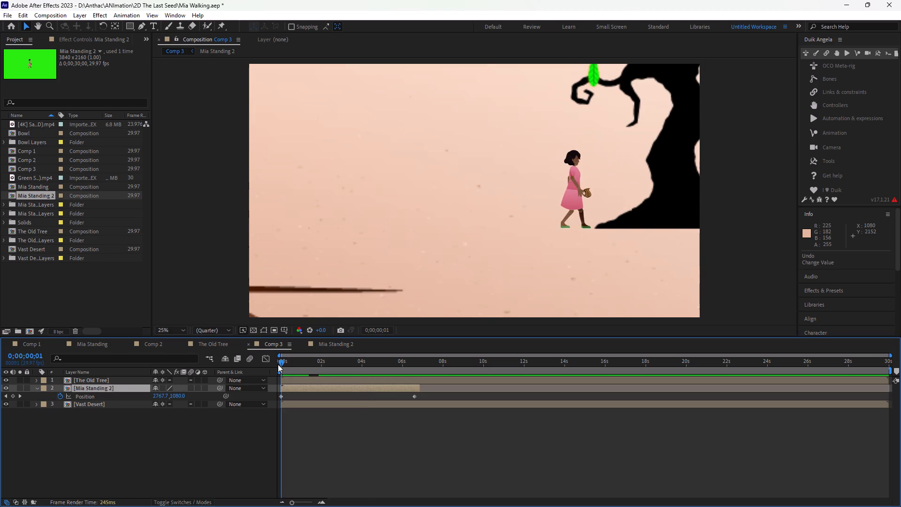
left_click(281, 362)
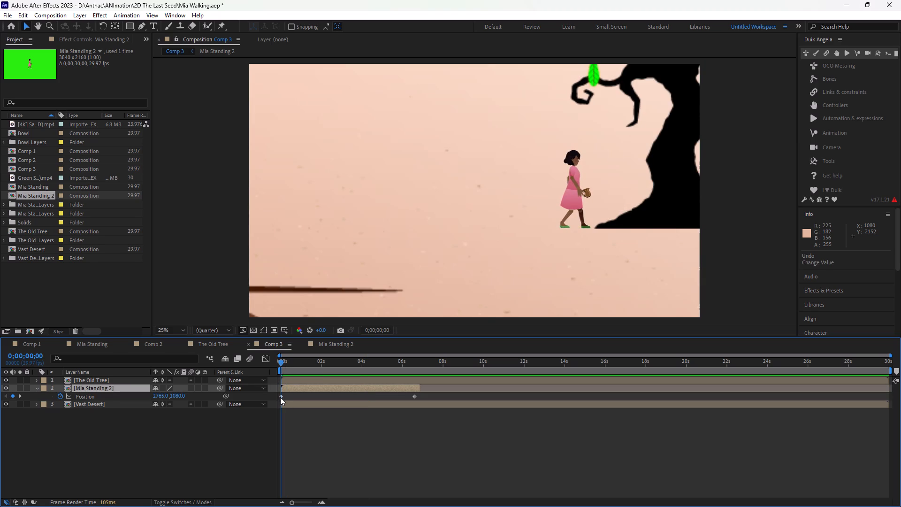
left_click(280, 397)
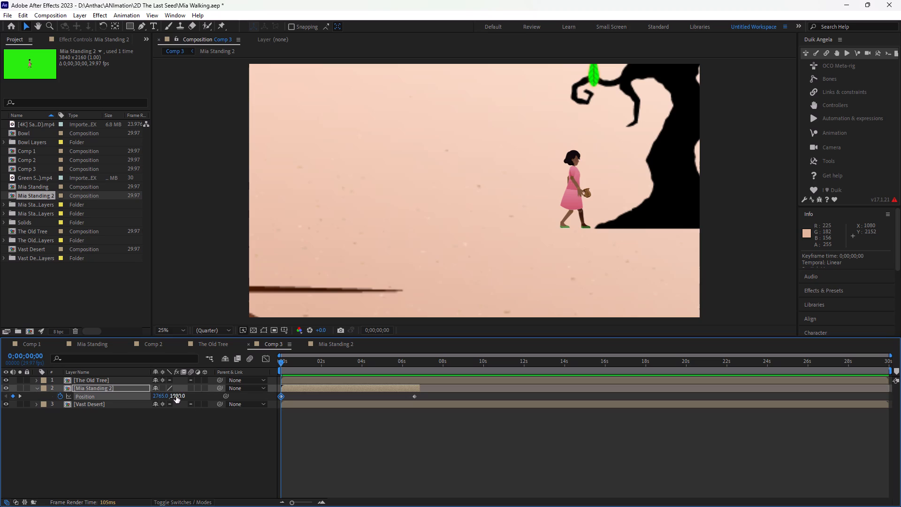
left_click_drag(176, 396, 172, 395)
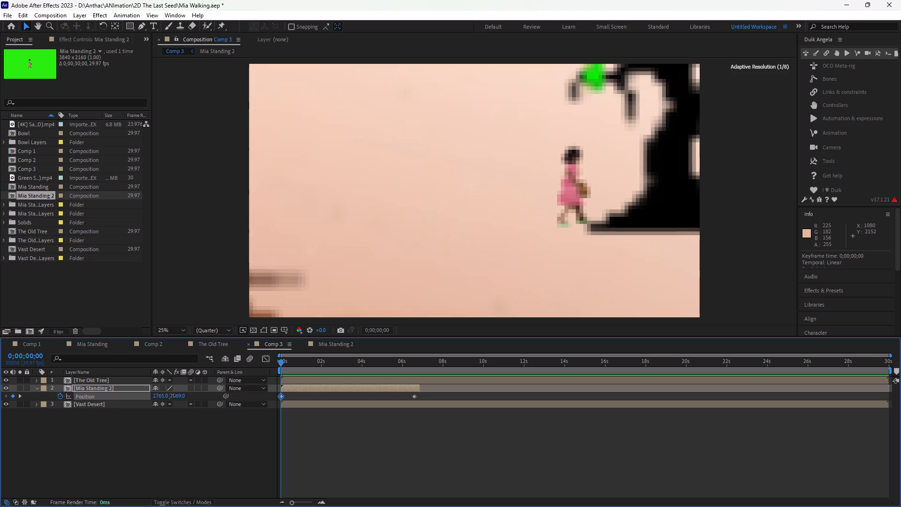
left_click_drag(172, 395, 169, 393)
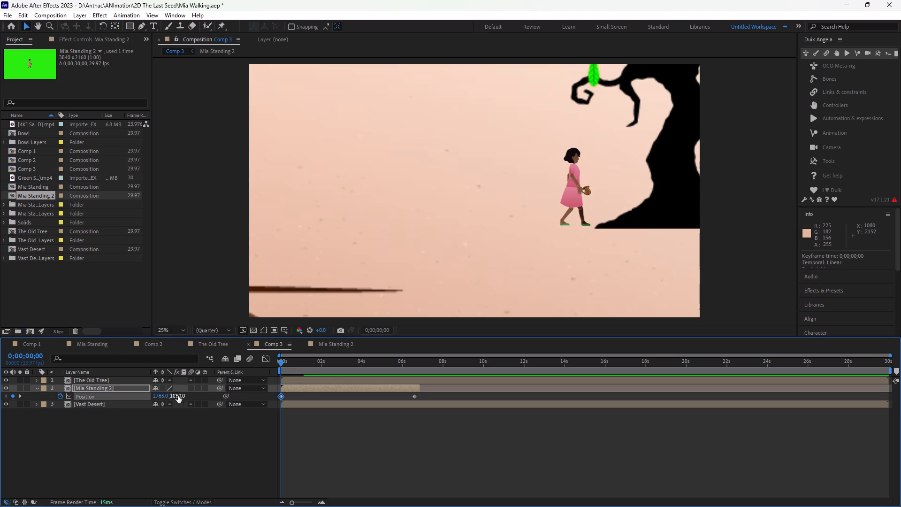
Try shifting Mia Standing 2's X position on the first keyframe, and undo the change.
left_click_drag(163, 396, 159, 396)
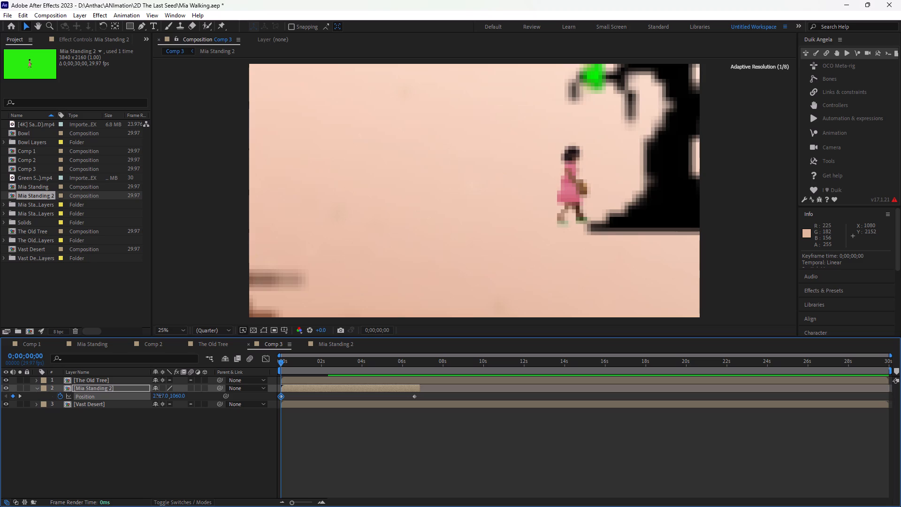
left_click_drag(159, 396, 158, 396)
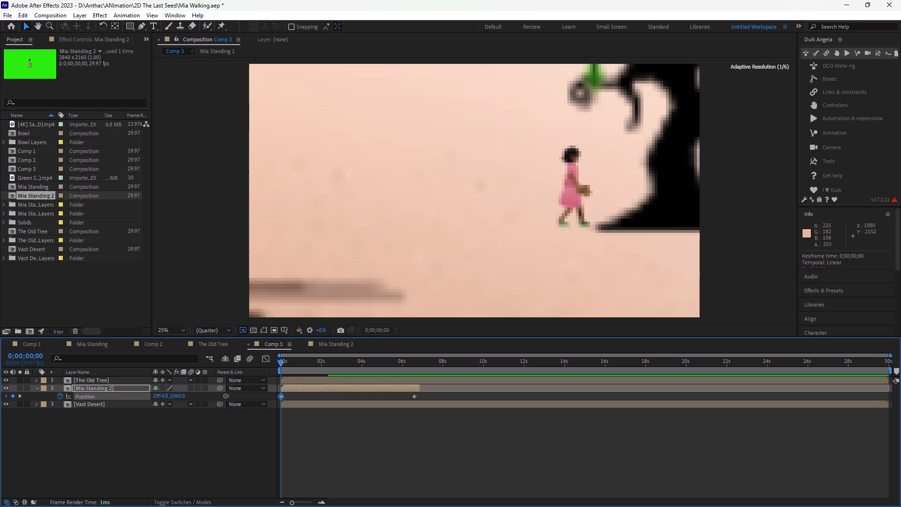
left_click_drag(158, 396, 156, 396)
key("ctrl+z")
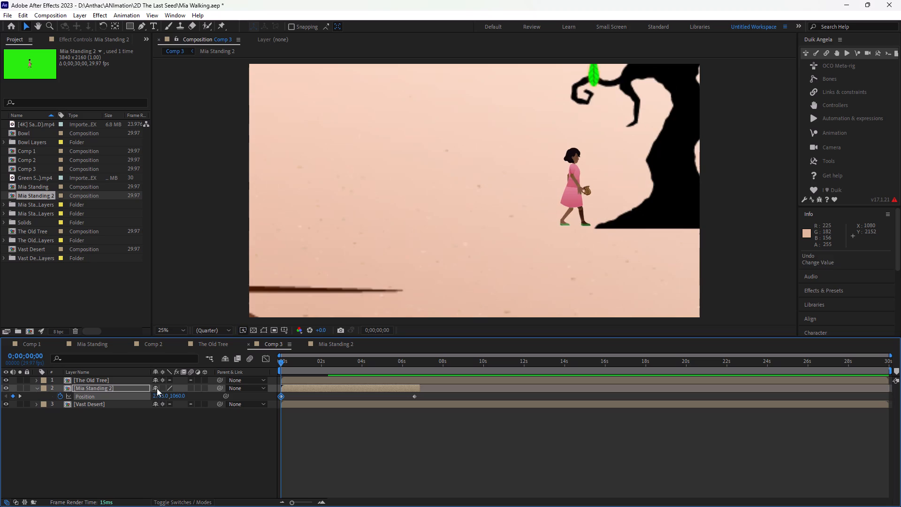
Set the Y value of Mia Standing 2's first Position keyframe to about 1047 and play back the walk.
left_click_drag(180, 396, 174, 396)
key("space")
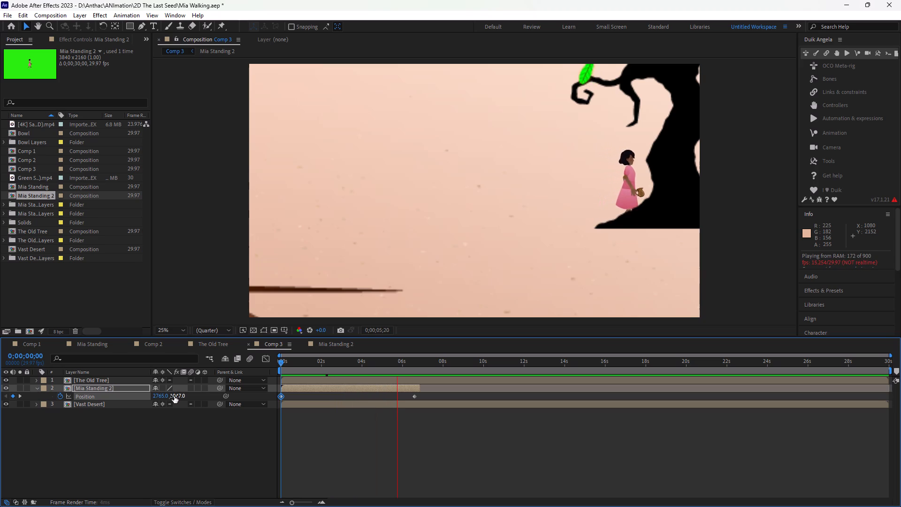
key("space")
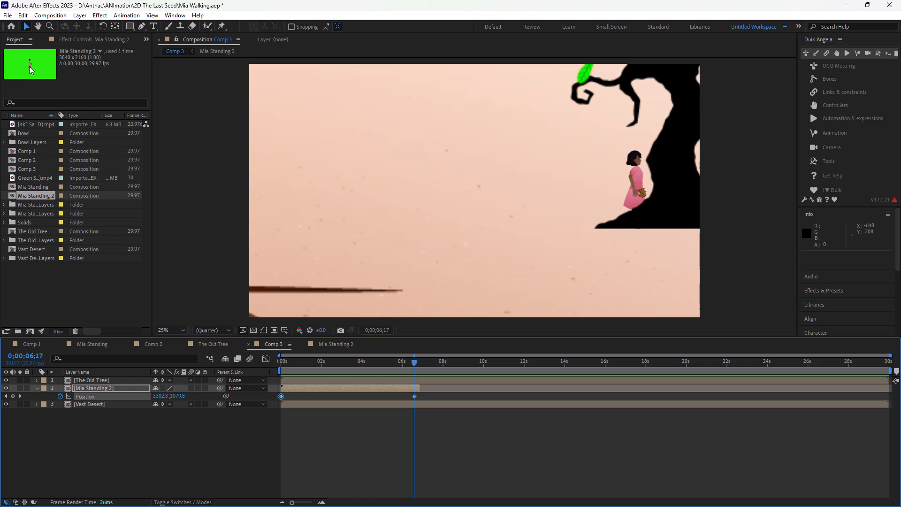
Import the Mia Standing Illustrator file again as a composition that retains layer sizes.
left_click(9, 14)
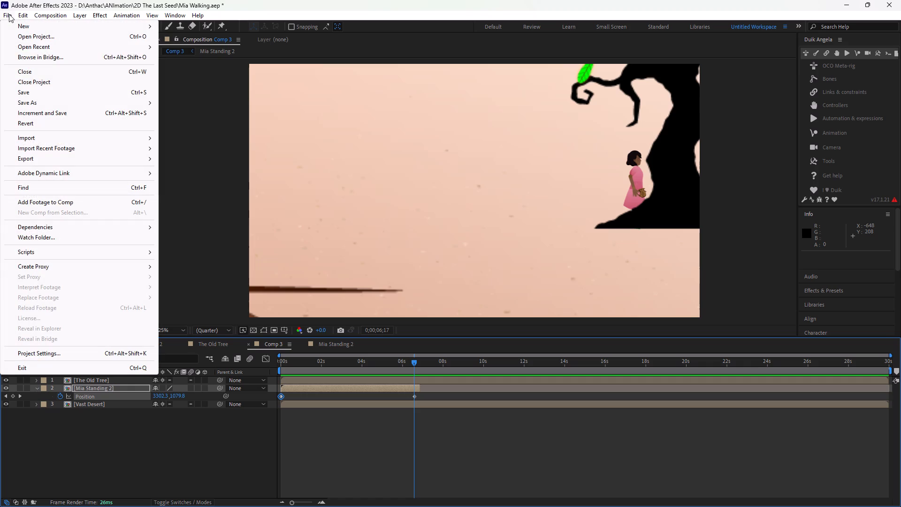
left_click(51, 140)
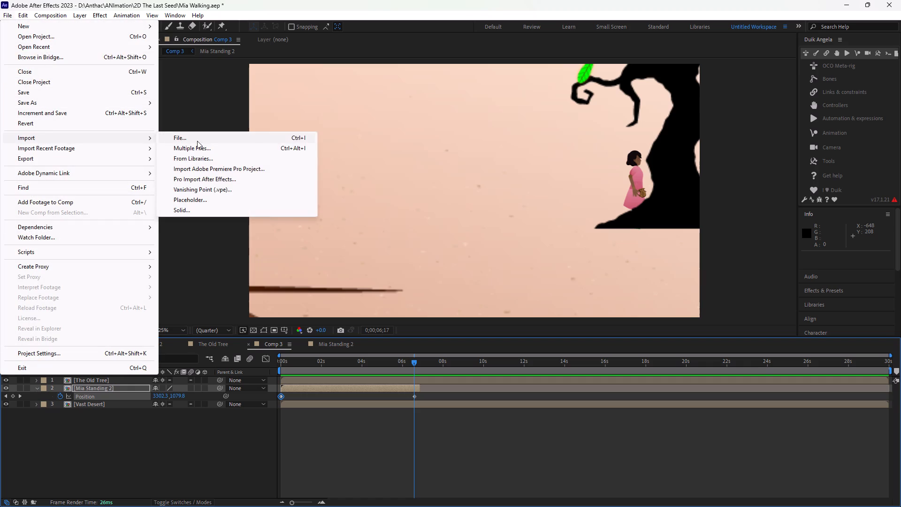
left_click(197, 141)
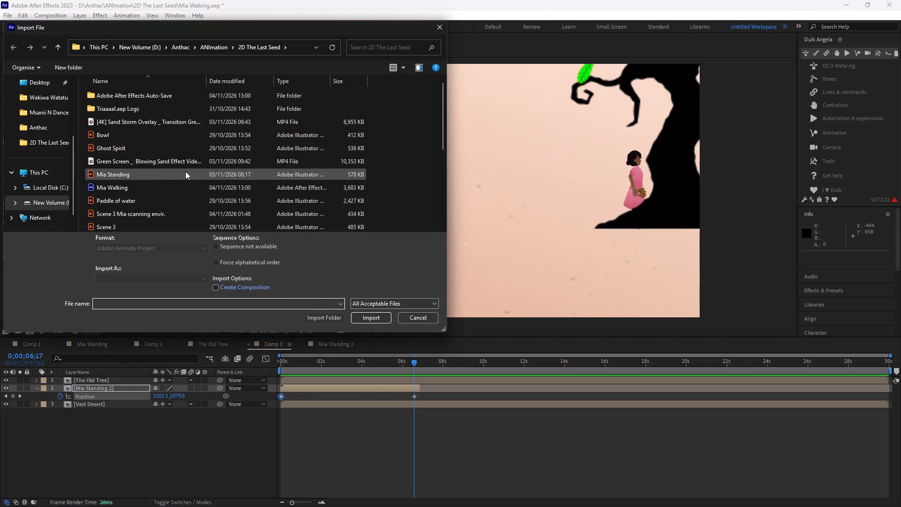
left_click(162, 169)
left_click(185, 280)
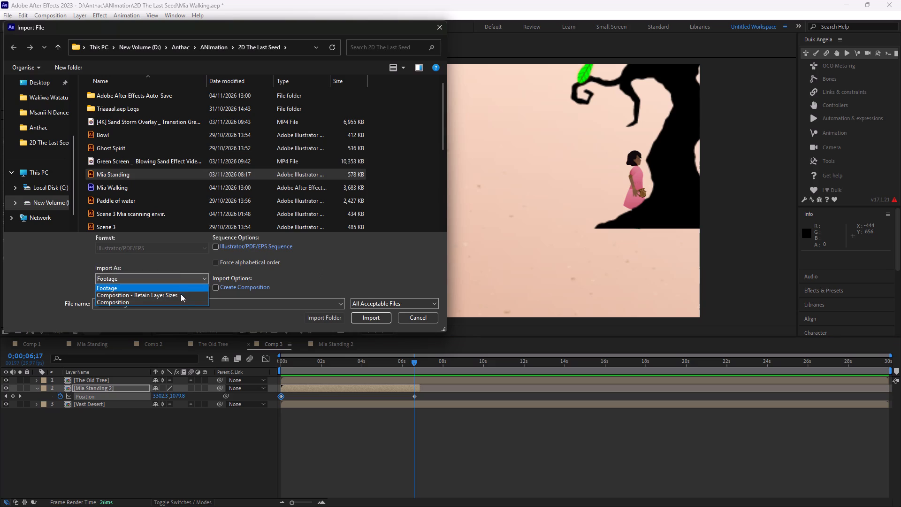
left_click(176, 295)
left_click(367, 319)
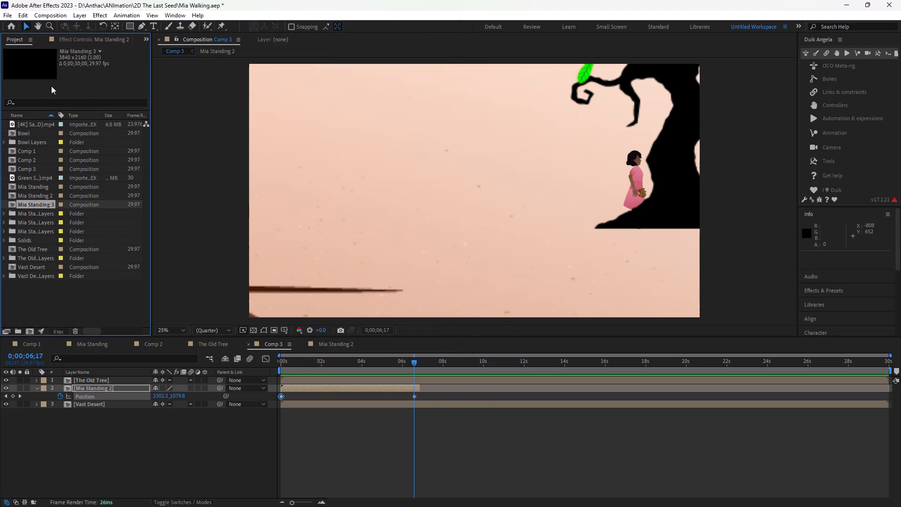
Add the Mia Standing 3 composition to Comp 3 between The Old Tree and Mia Standing 2 layers.
left_click_drag(26, 65, 92, 376)
left_click_drag(92, 376, 91, 384)
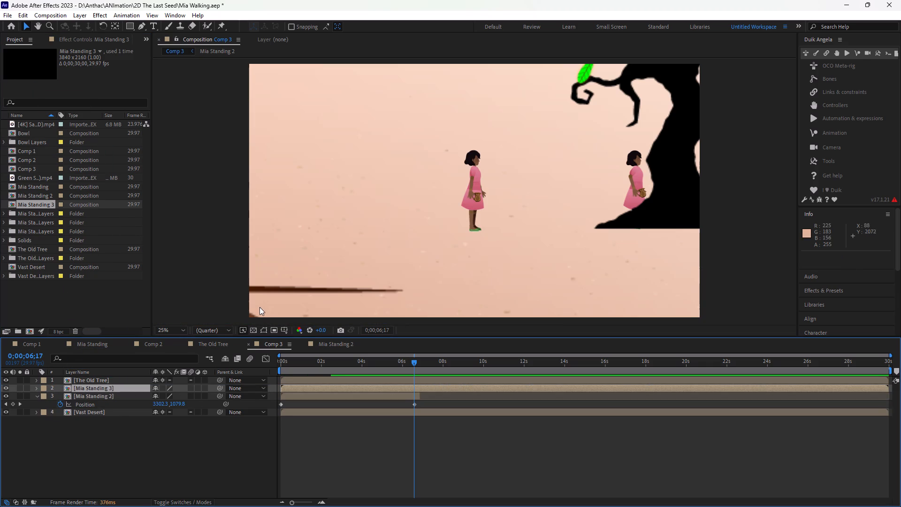
Open the Mia Standing 3 composition and set its background colour to green 13F00E.
double_click(109, 389)
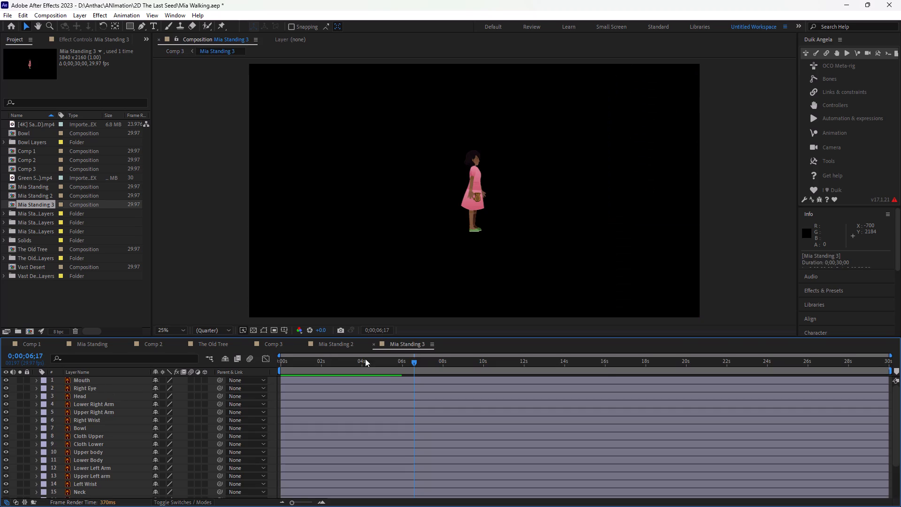
left_click(56, 16)
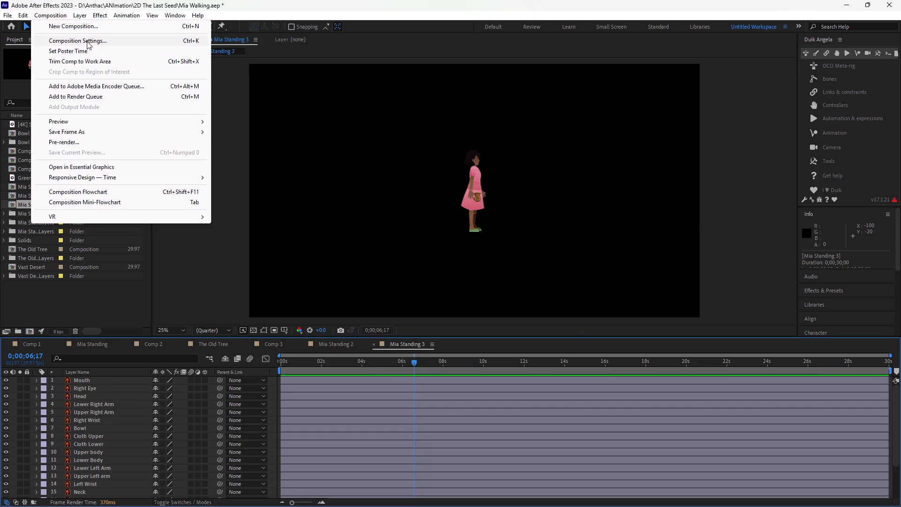
left_click(87, 41)
left_click(377, 313)
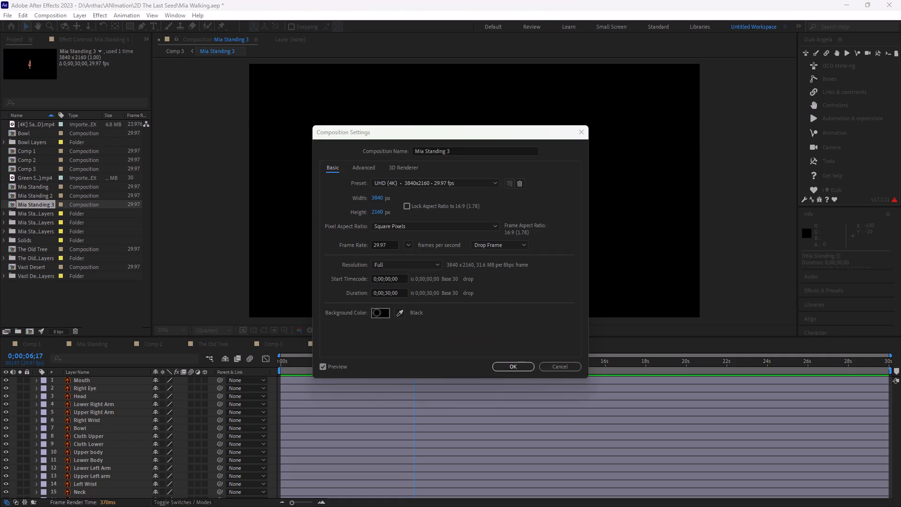
left_click(470, 279)
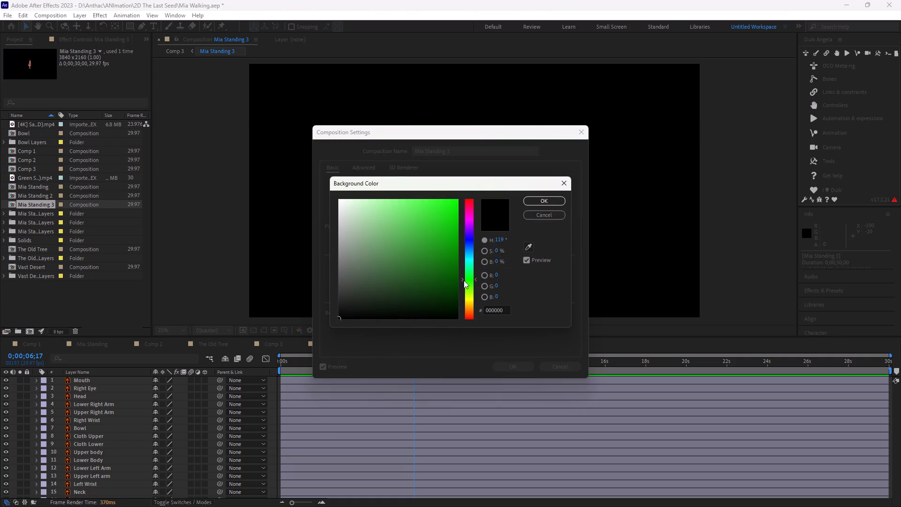
left_click(451, 206)
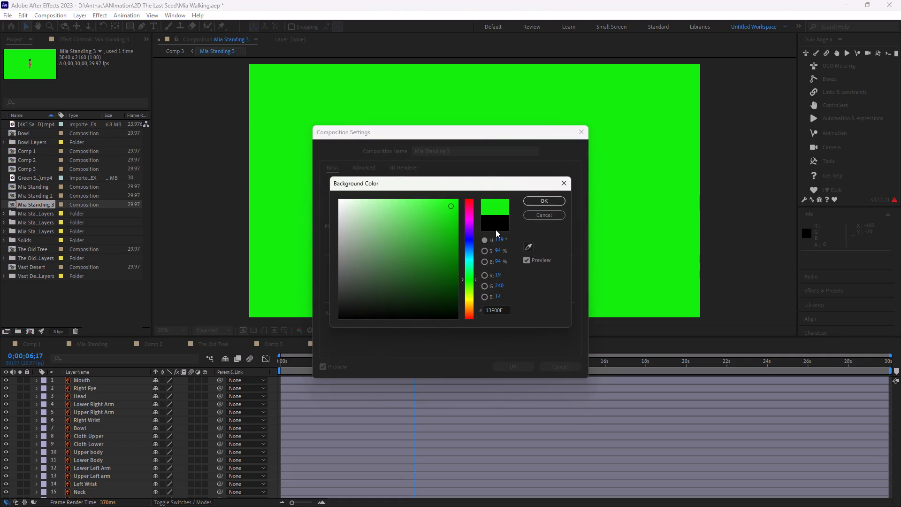
left_click(551, 201)
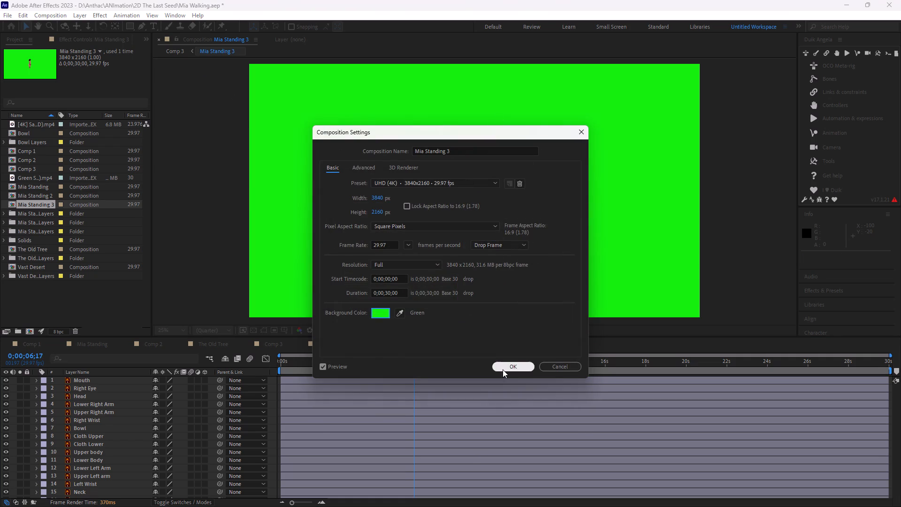
left_click(503, 369)
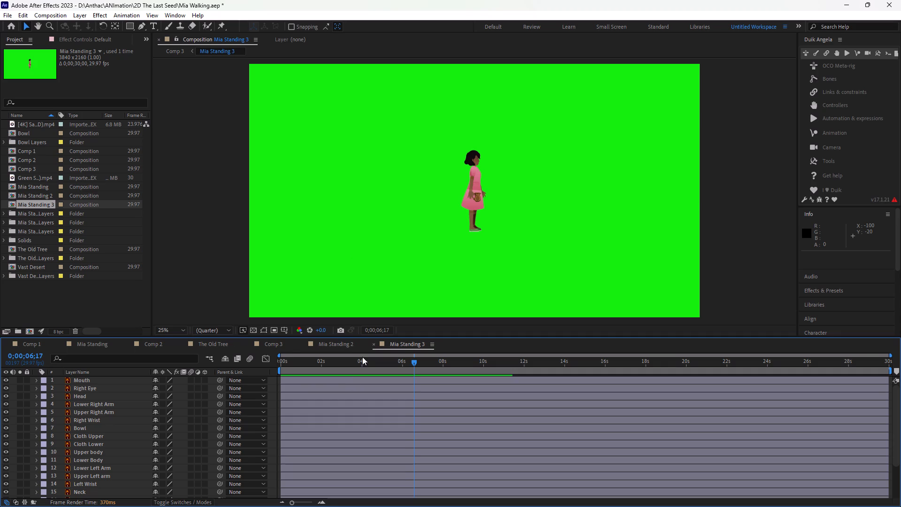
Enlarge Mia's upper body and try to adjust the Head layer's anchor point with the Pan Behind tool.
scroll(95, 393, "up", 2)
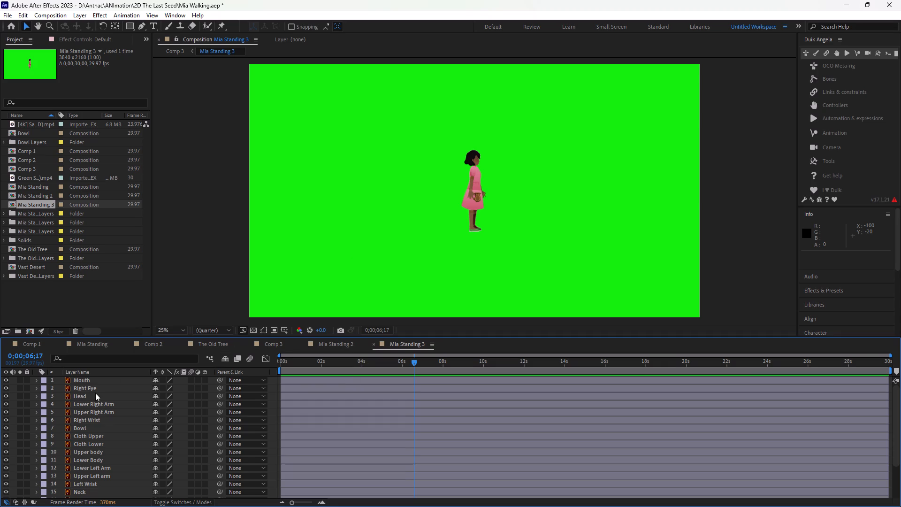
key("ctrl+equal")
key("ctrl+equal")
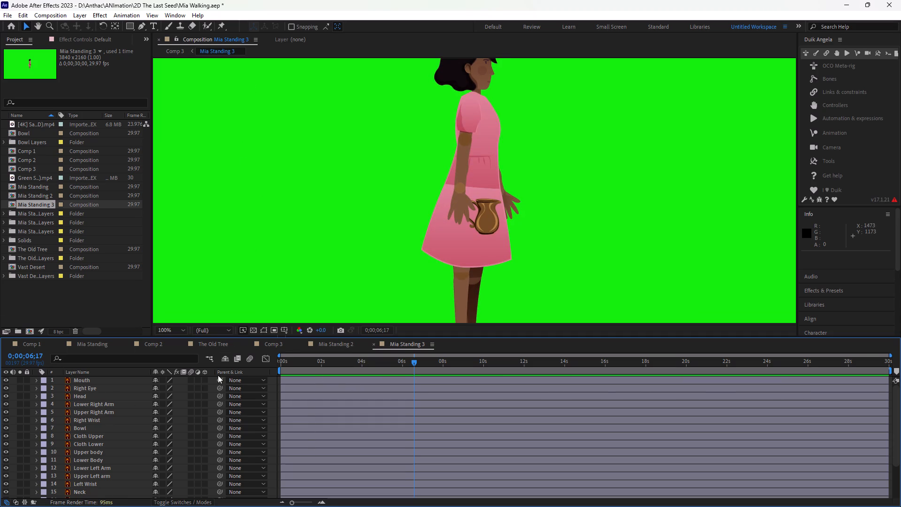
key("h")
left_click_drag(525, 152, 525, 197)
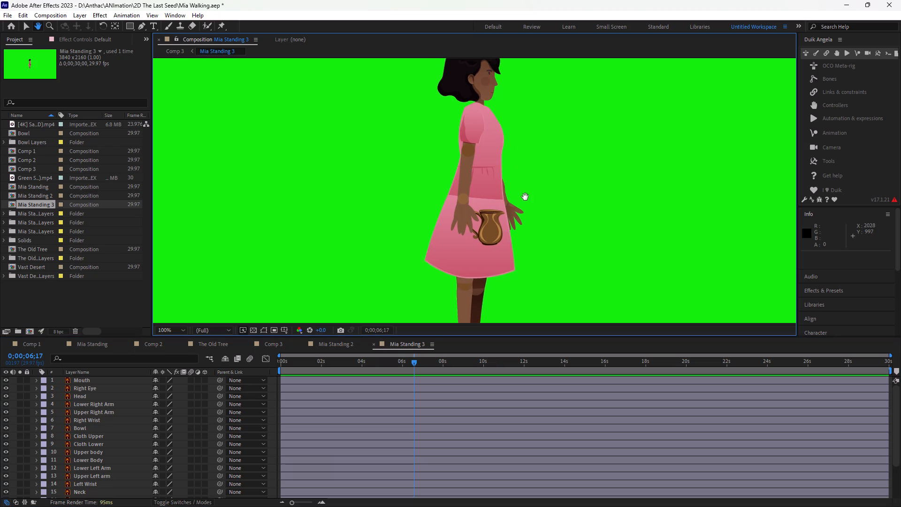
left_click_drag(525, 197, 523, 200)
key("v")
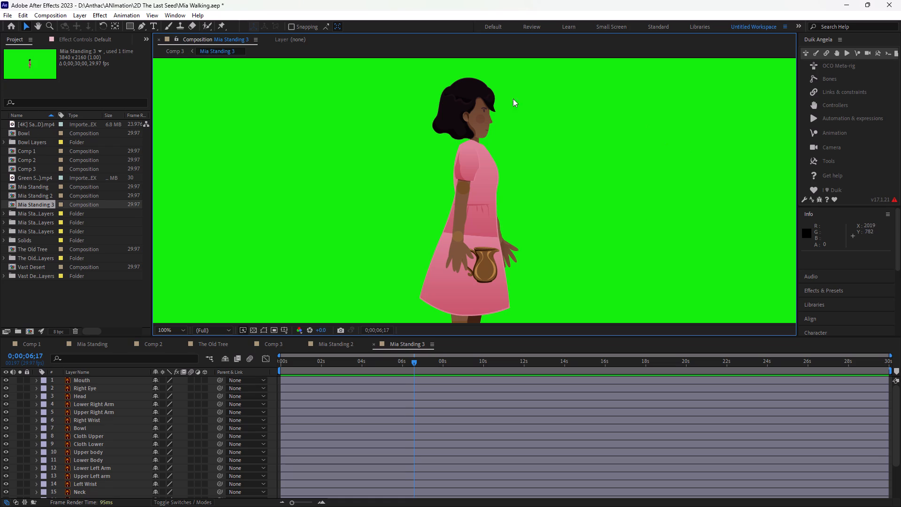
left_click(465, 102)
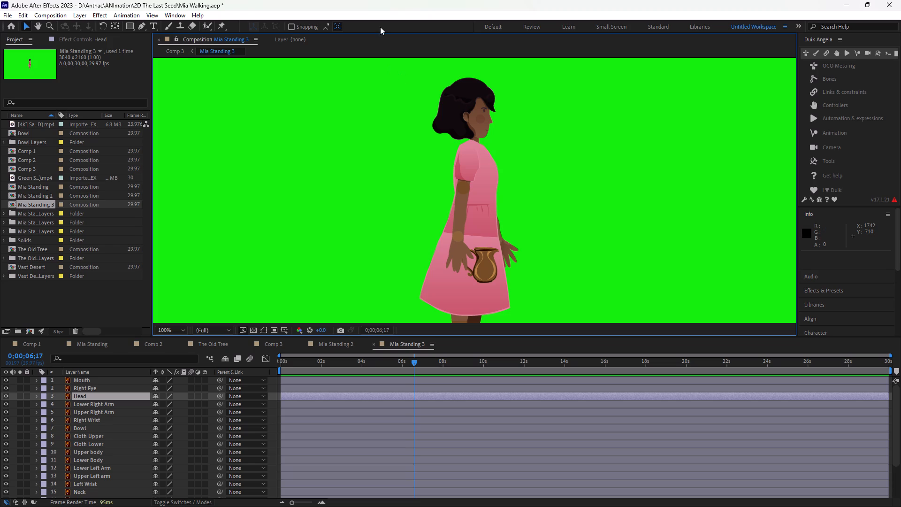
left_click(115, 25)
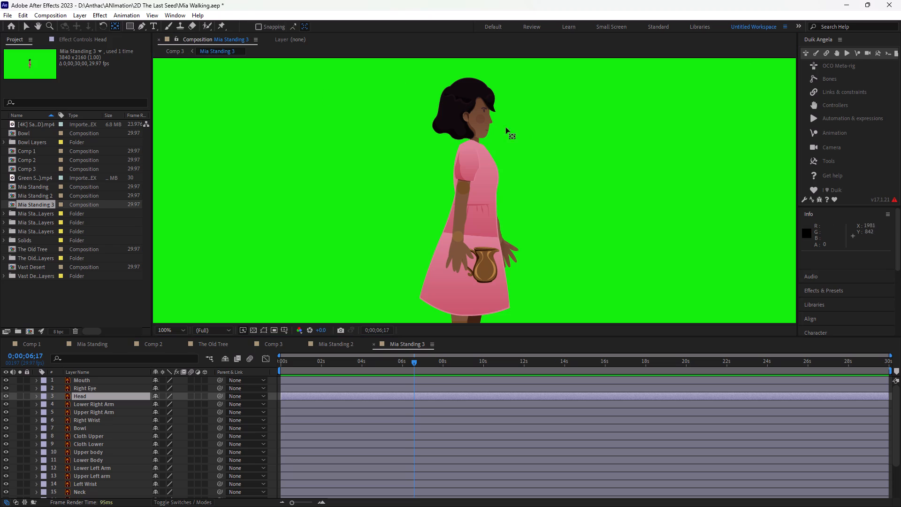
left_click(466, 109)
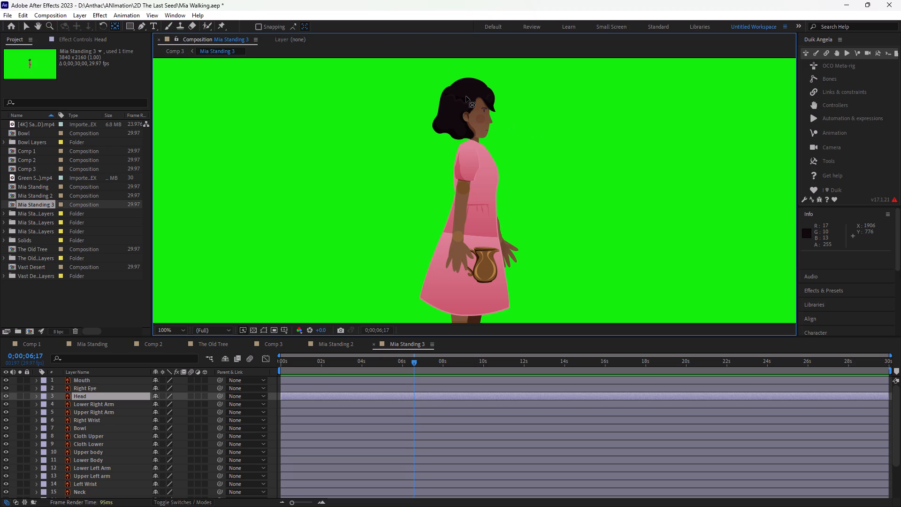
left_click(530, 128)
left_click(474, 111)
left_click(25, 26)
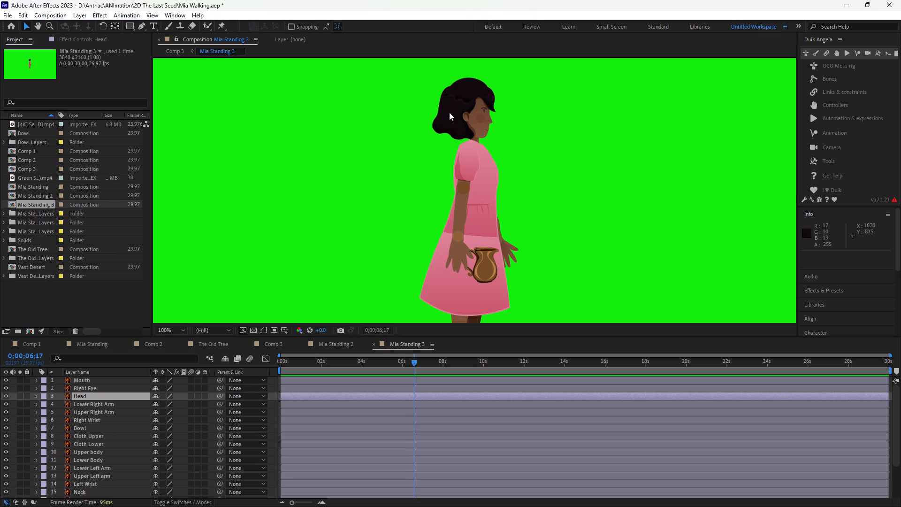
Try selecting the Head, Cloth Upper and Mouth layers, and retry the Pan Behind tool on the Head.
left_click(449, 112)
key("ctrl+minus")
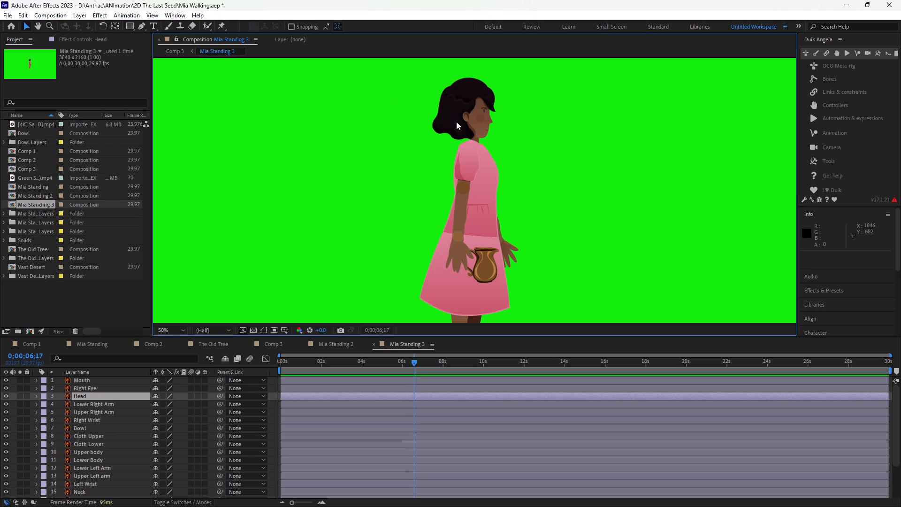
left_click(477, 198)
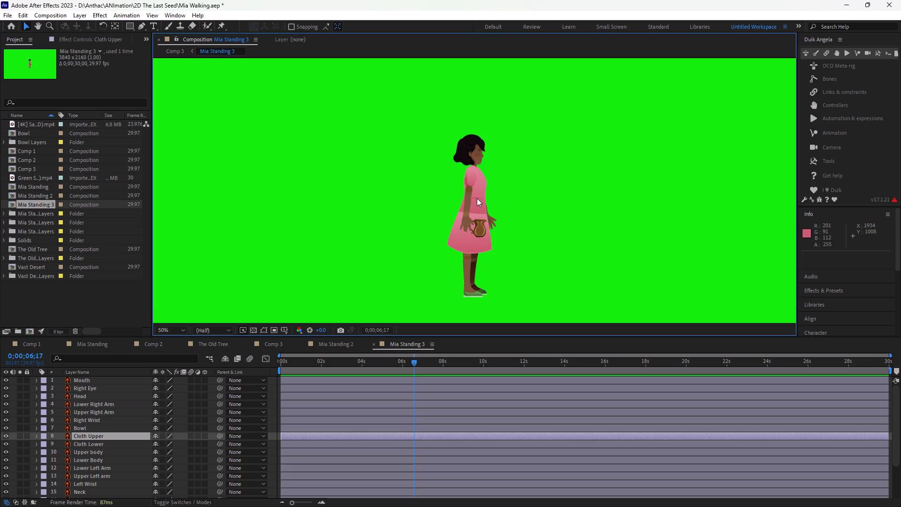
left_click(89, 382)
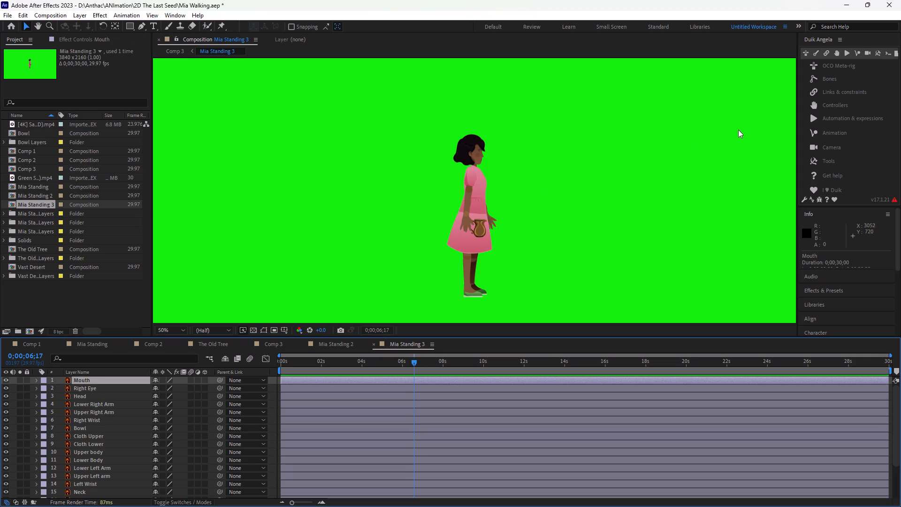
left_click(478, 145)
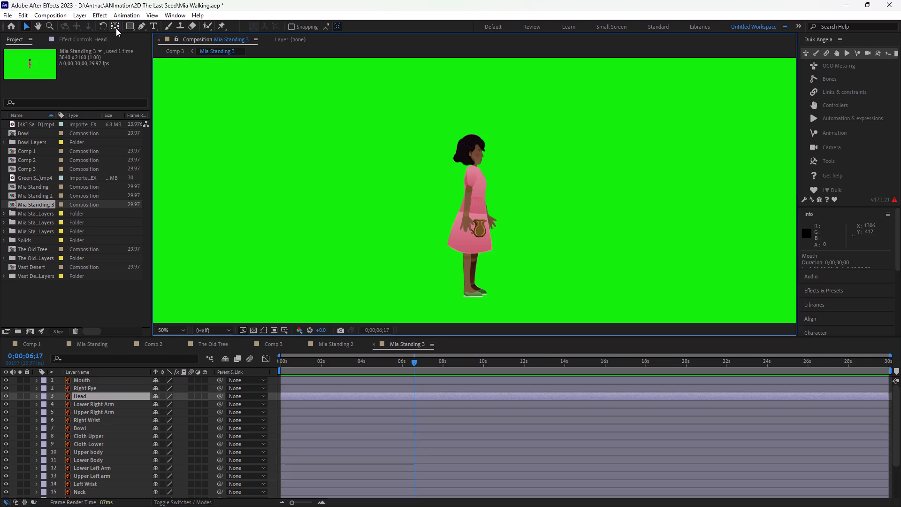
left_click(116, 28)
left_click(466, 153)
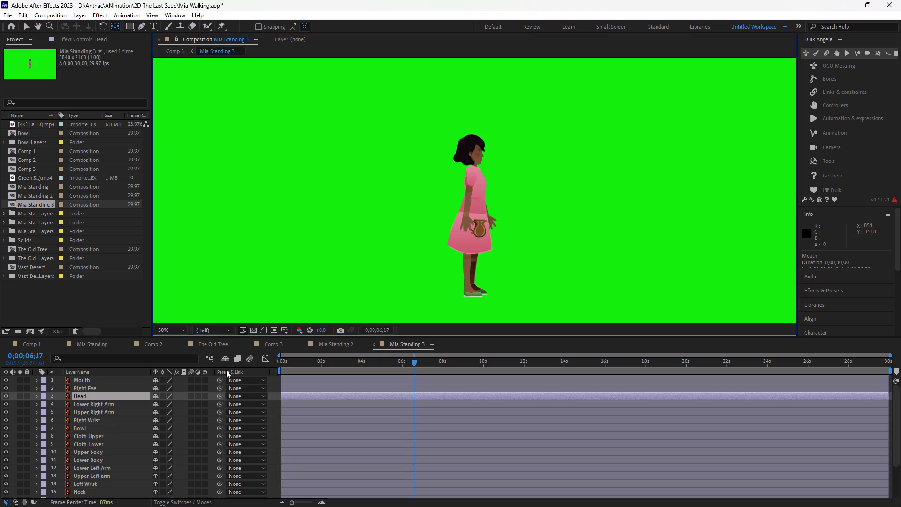
Play back Mia Standing 3 from 0;00;00;00 and stop the playback.
left_click_drag(290, 359, 265, 366)
key("space")
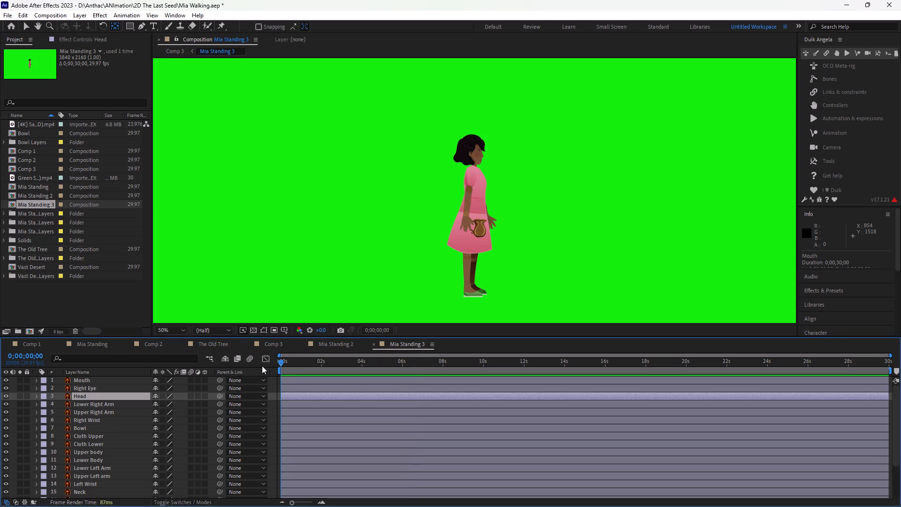
key("space")
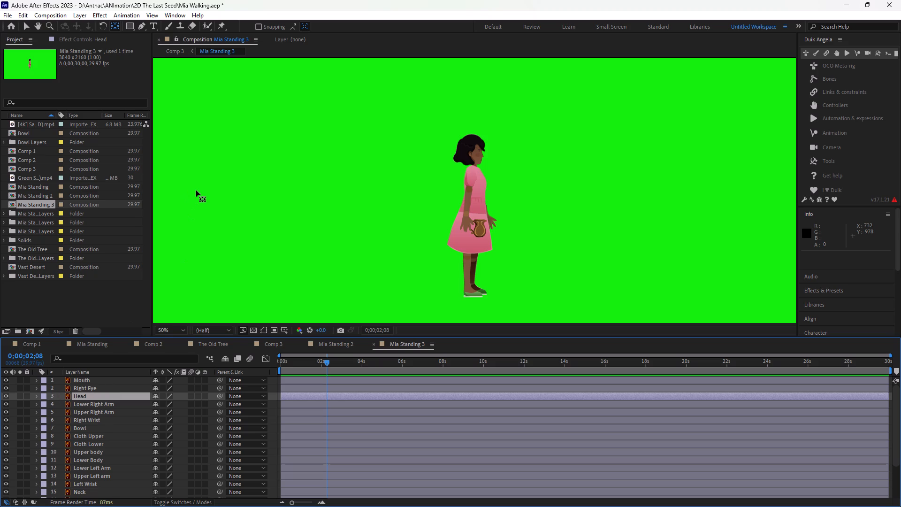
Save the Mia Walking project.
key("ctrl+s")
key("ctrl+s")
Test selecting Mia's head, lower dress and lower right leg in the composition view with the Selection tool.
left_click(26, 24)
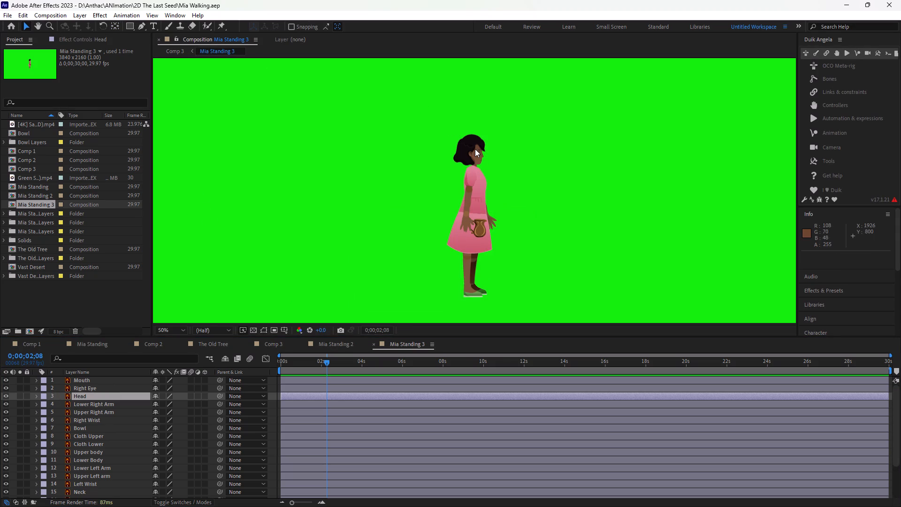
left_click(475, 149)
left_click(482, 240)
left_click(470, 279)
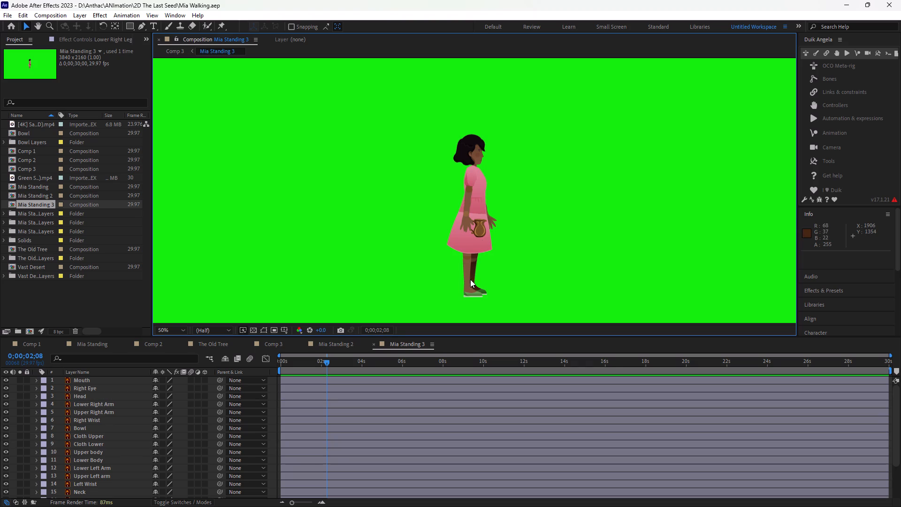
Close After Effects with the Mia Walking project.
left_click(900, 0)
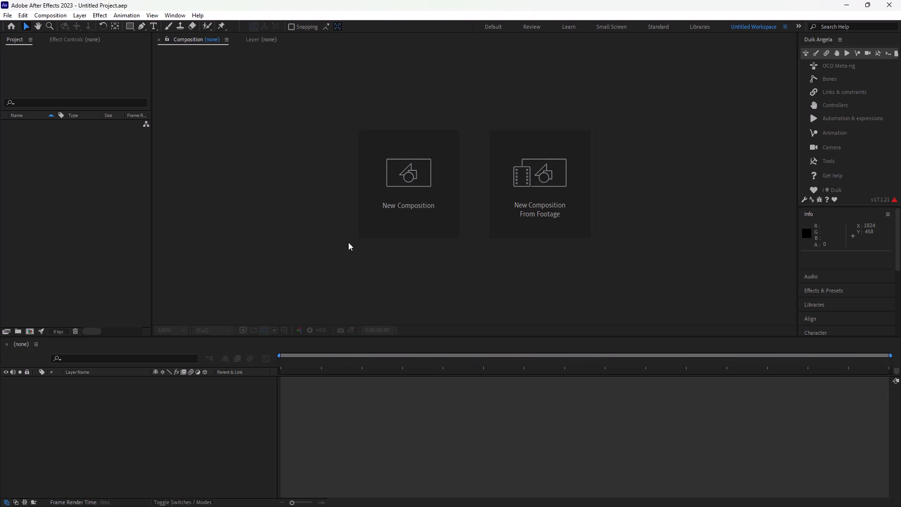
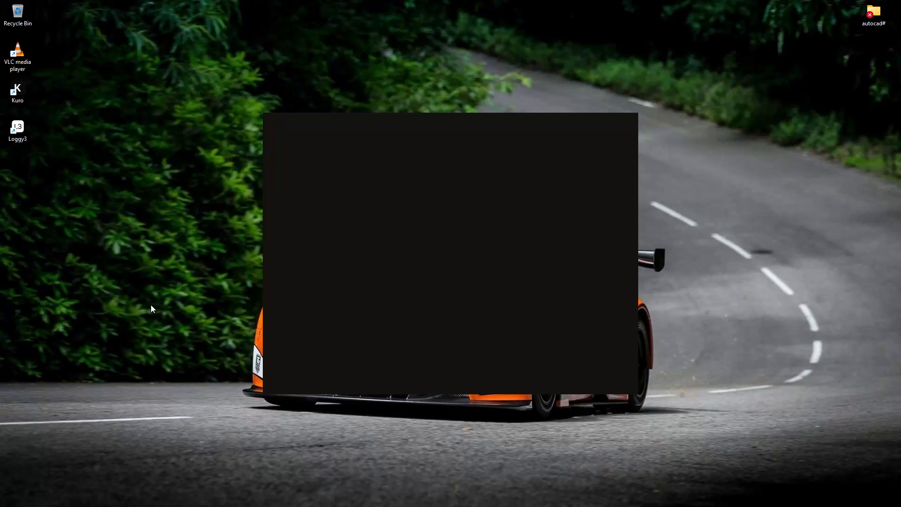
Open the Windows user Temp folder and delete all its contents, skipping every item that is in use or not found.
key("super+r")
key("Return")
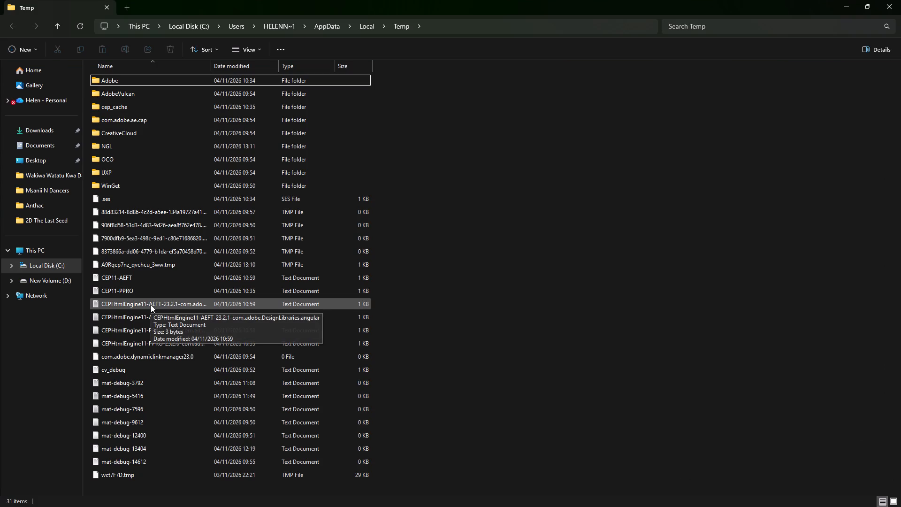
key("ctrl+a")
key("Delete")
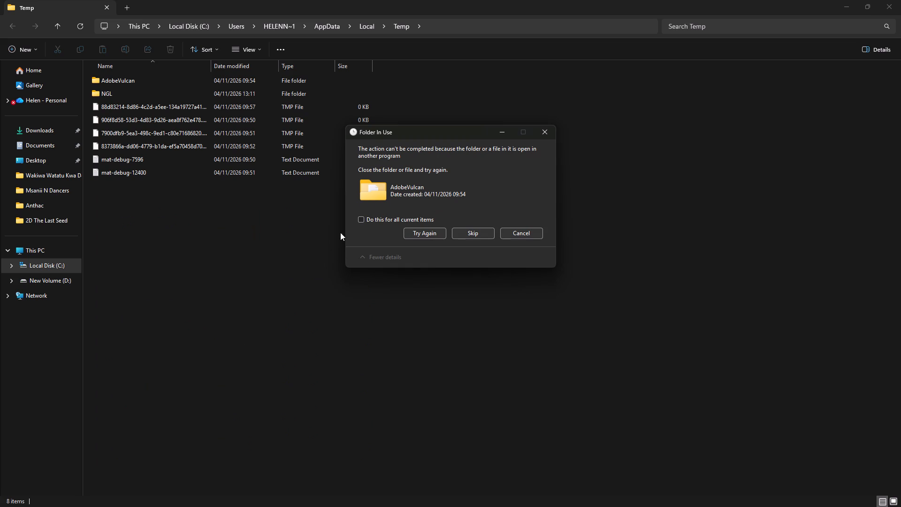
left_click(359, 221)
left_click(479, 236)
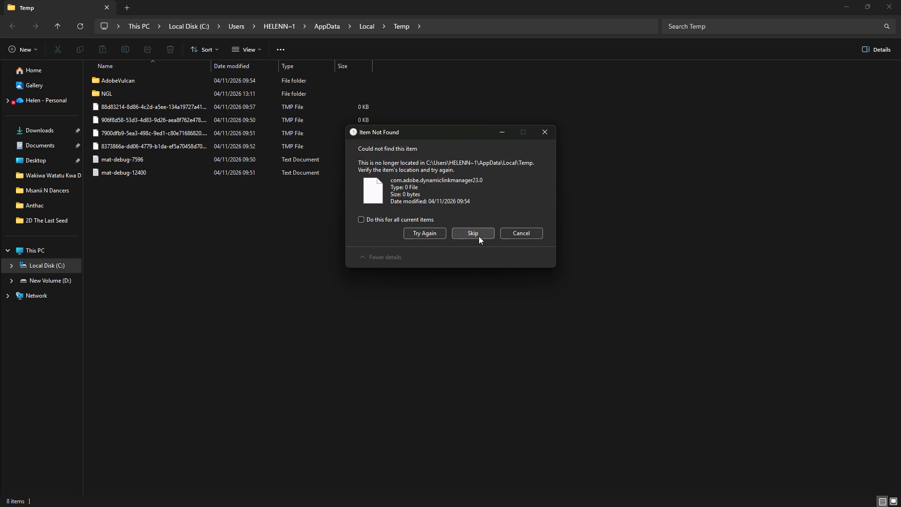
left_click(361, 220)
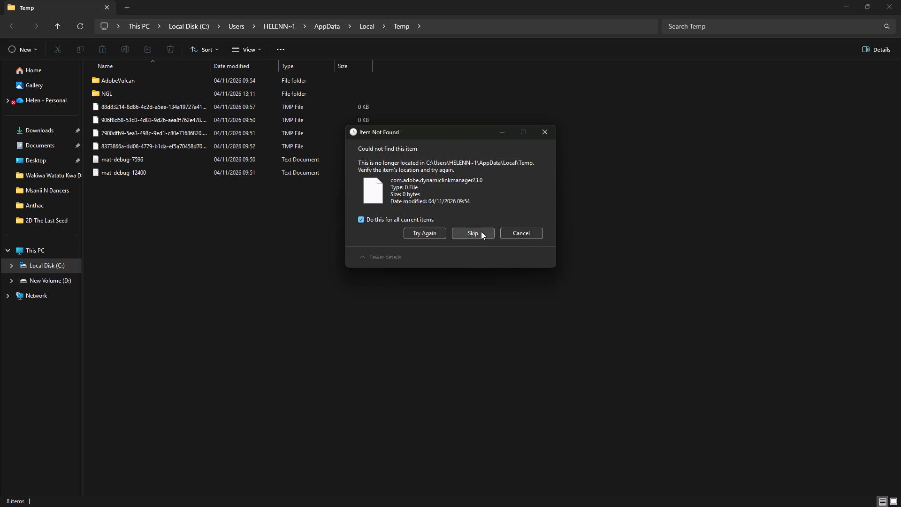
left_click(481, 231)
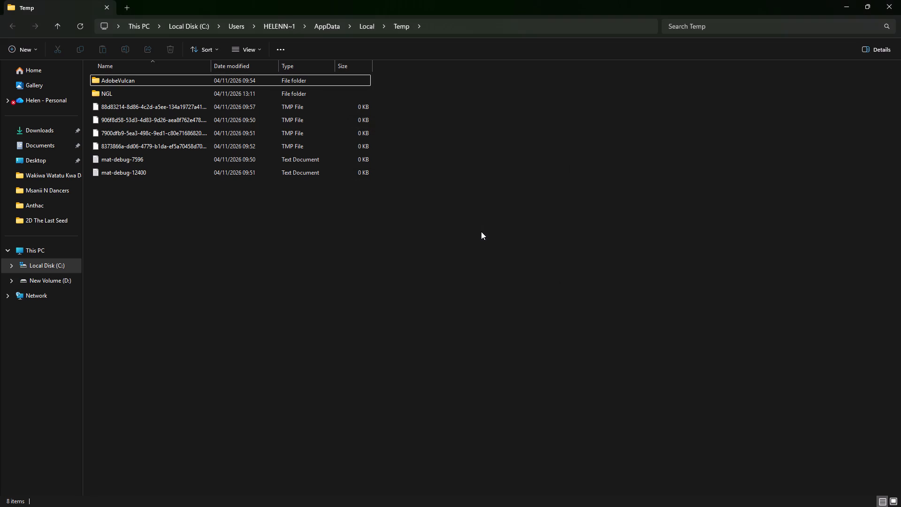
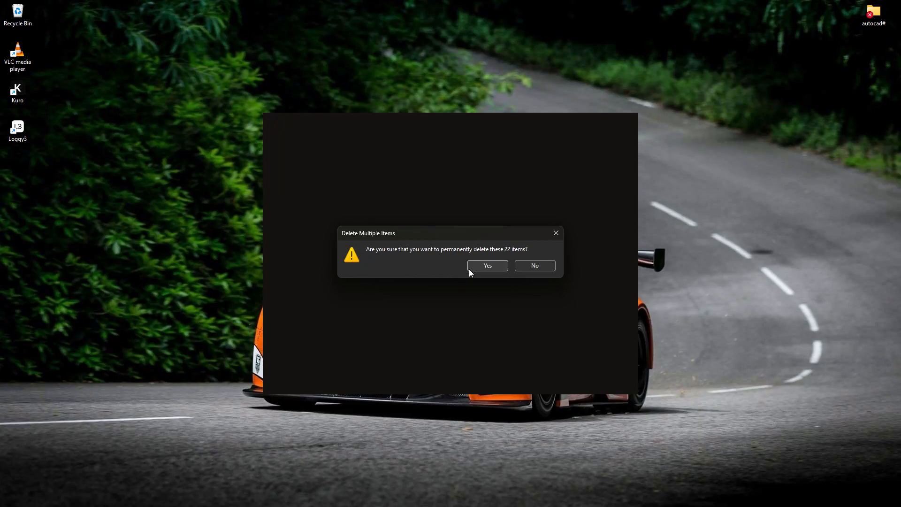
Empty the Recycle Bin, permanently deleting all the items in it.
left_click(476, 266)
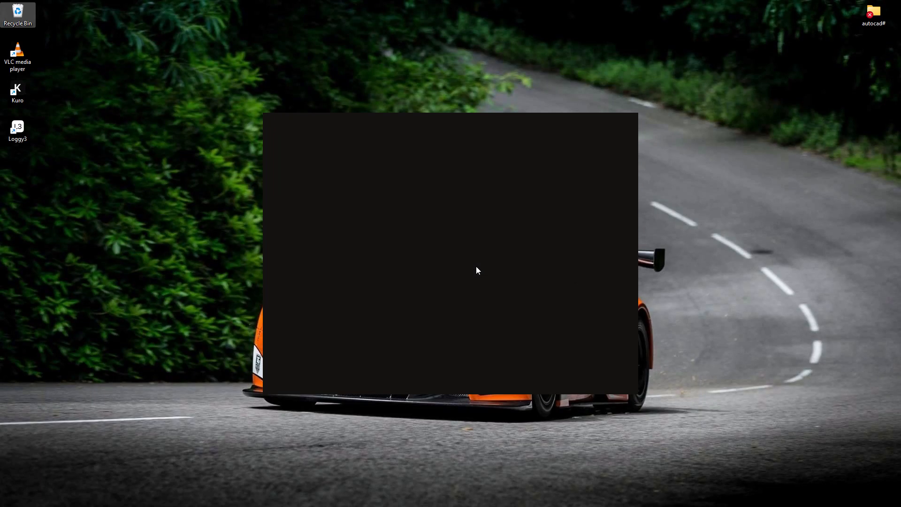
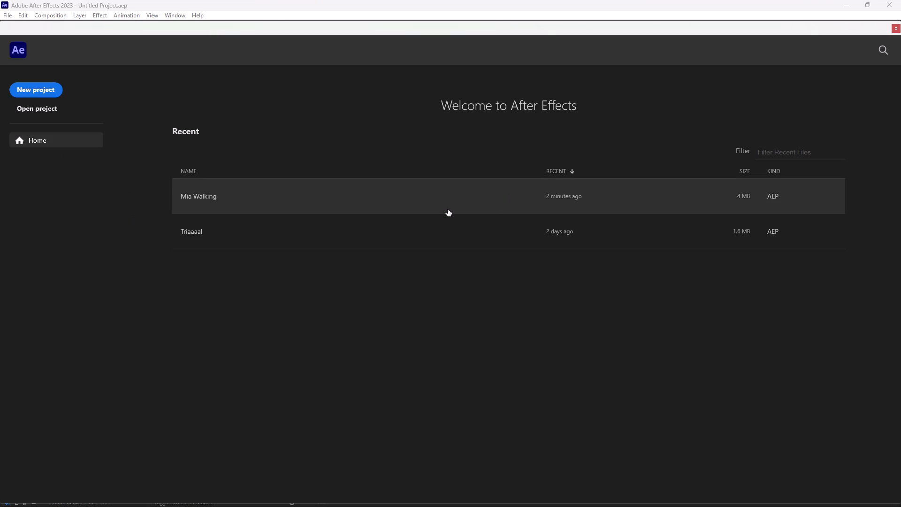
Open the recent project Mia Walking.
left_click(447, 207)
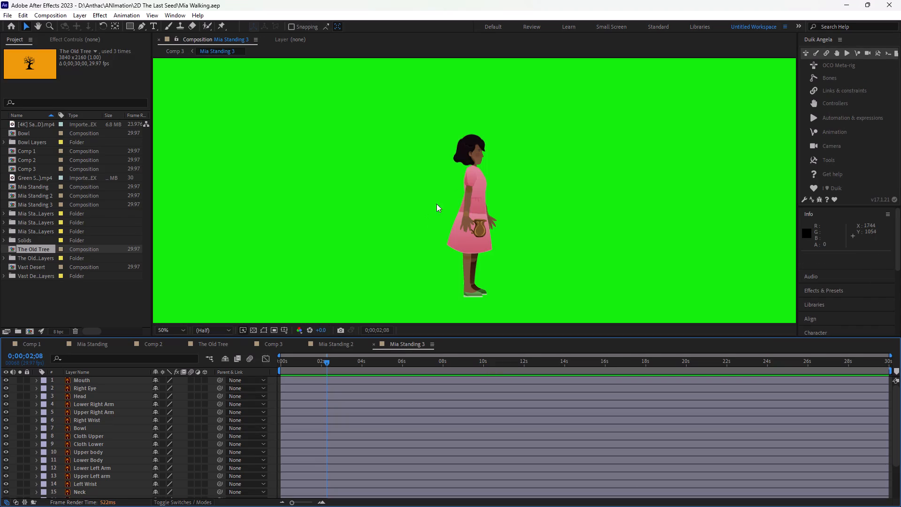
Check the selection of the figure's head in the Mia Standing 3 composition, and close that composition.
left_click(471, 146)
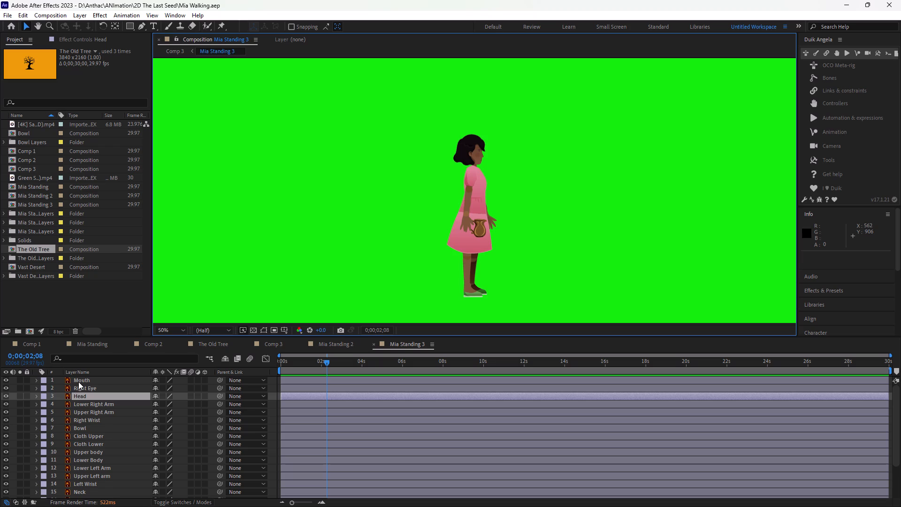
left_click(78, 382)
left_click(477, 145)
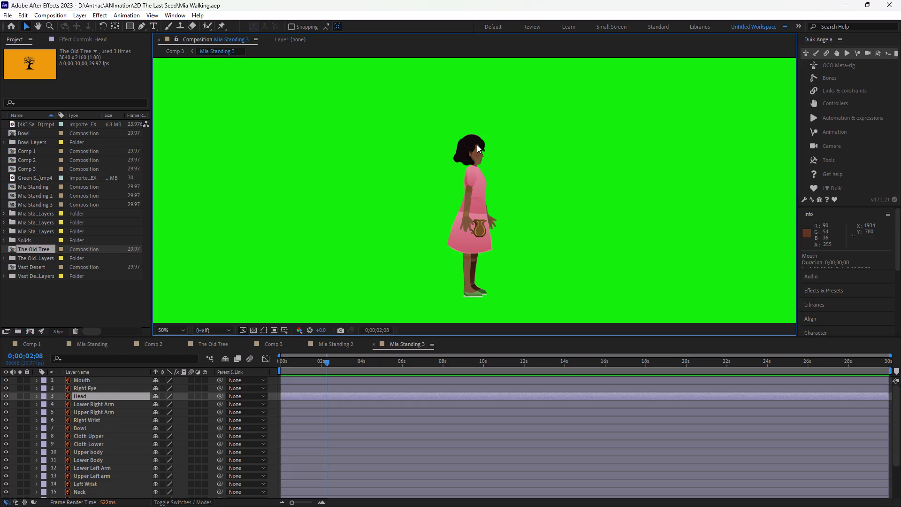
left_click(373, 344)
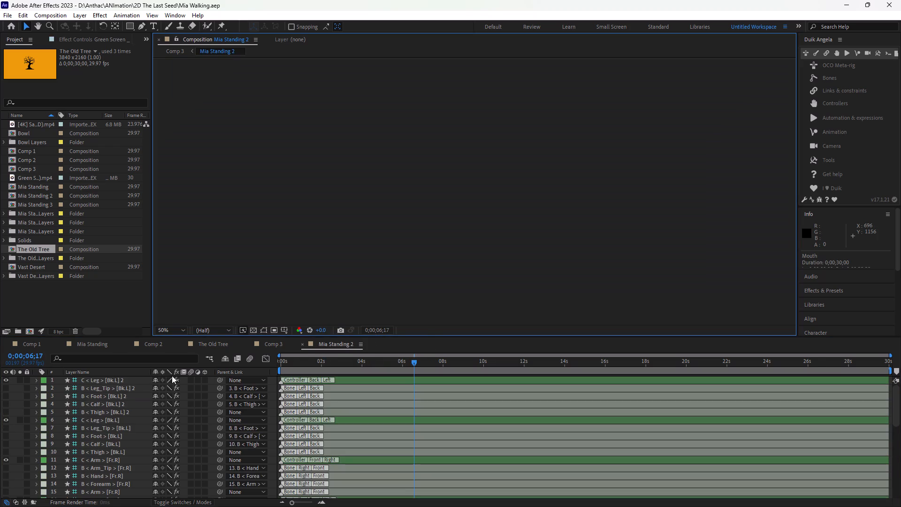
scroll(102, 417, "up", 2)
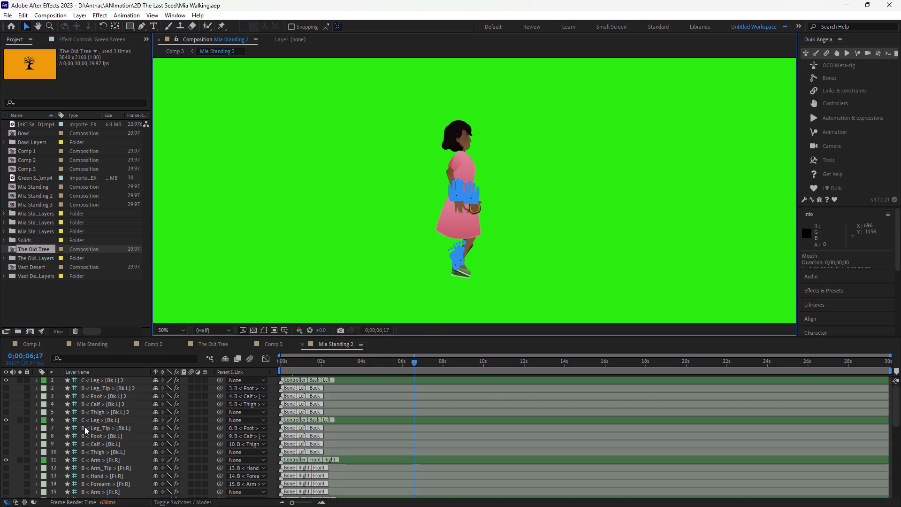
Switch to Comp 3 and preview the animation from near the start of the timeline.
left_click(270, 342)
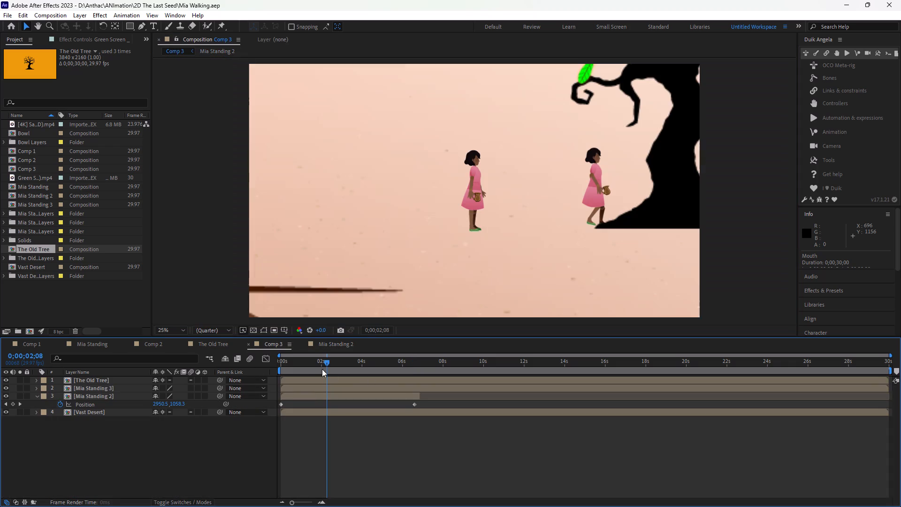
left_click_drag(300, 361, 284, 361)
key("space")
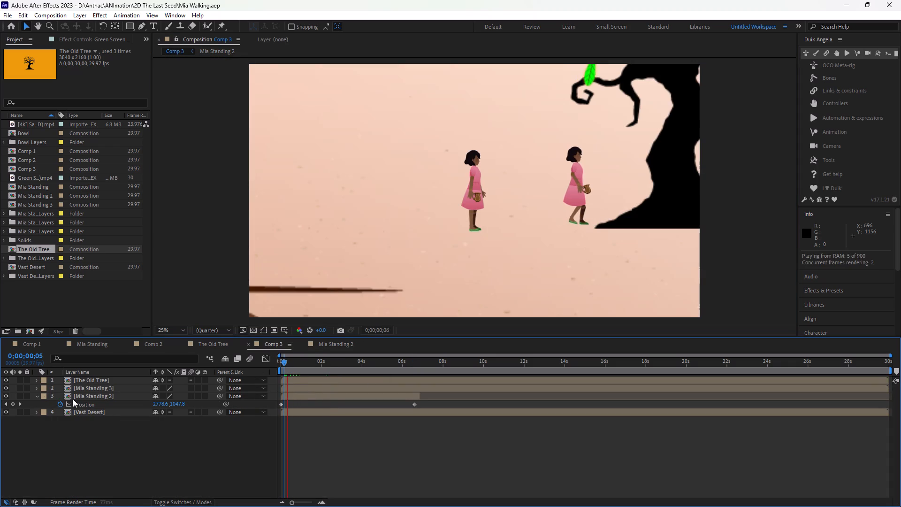
key("space")
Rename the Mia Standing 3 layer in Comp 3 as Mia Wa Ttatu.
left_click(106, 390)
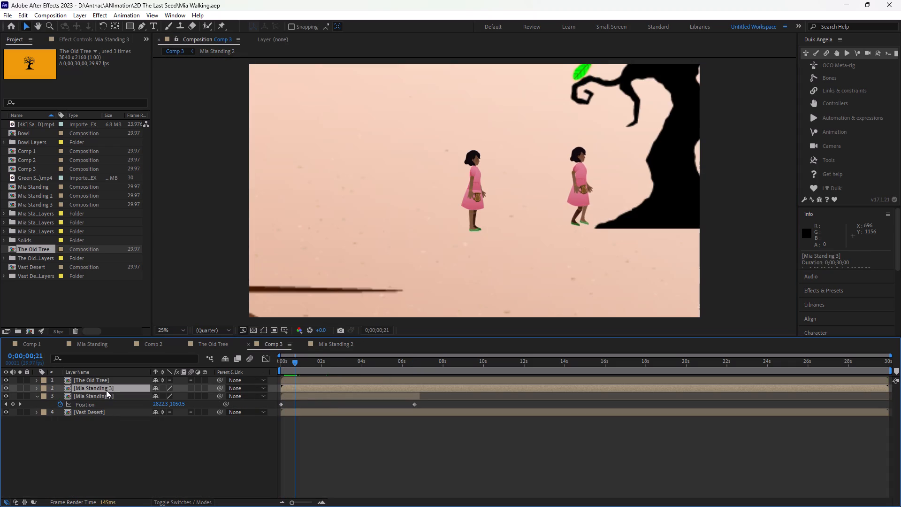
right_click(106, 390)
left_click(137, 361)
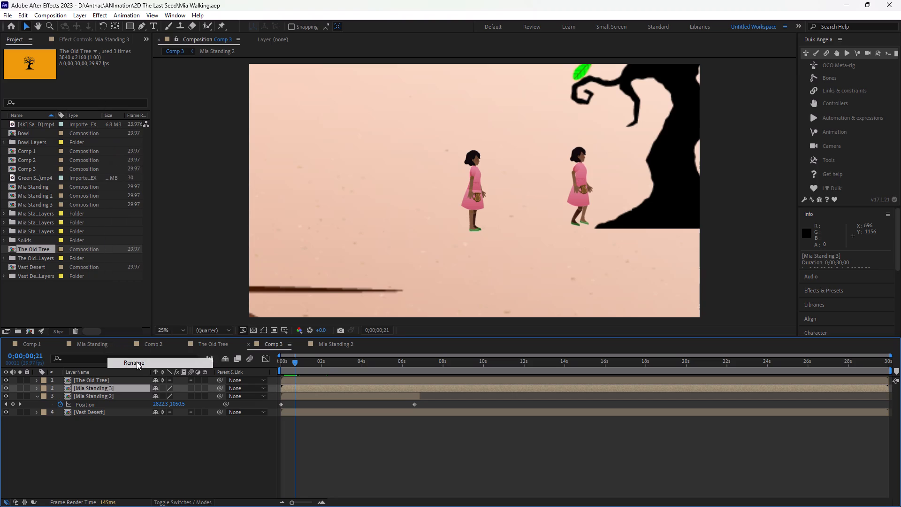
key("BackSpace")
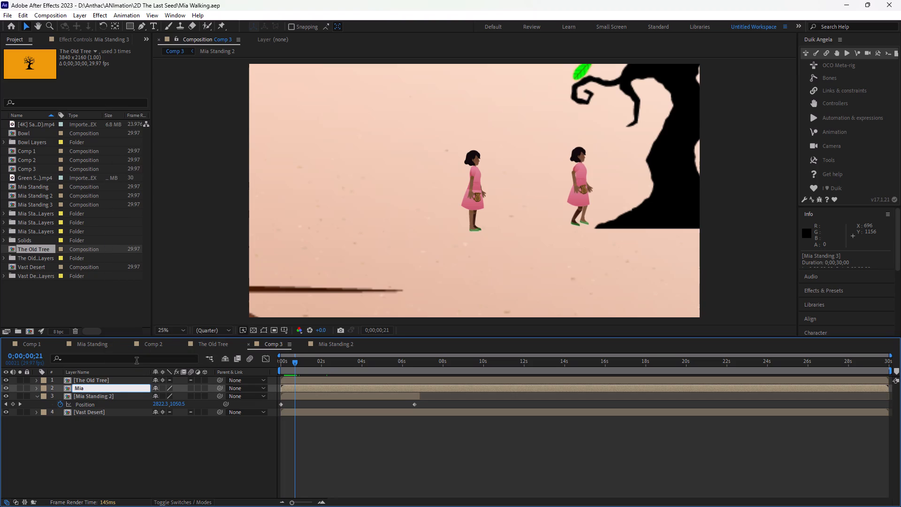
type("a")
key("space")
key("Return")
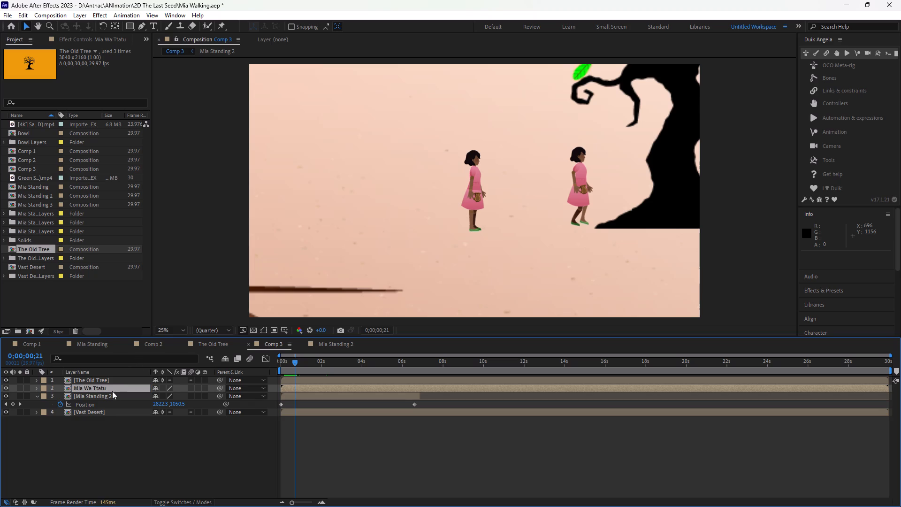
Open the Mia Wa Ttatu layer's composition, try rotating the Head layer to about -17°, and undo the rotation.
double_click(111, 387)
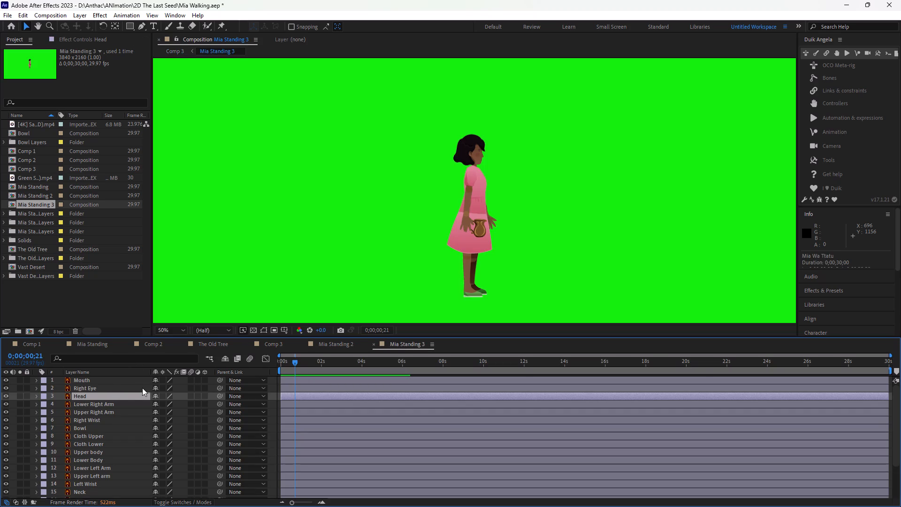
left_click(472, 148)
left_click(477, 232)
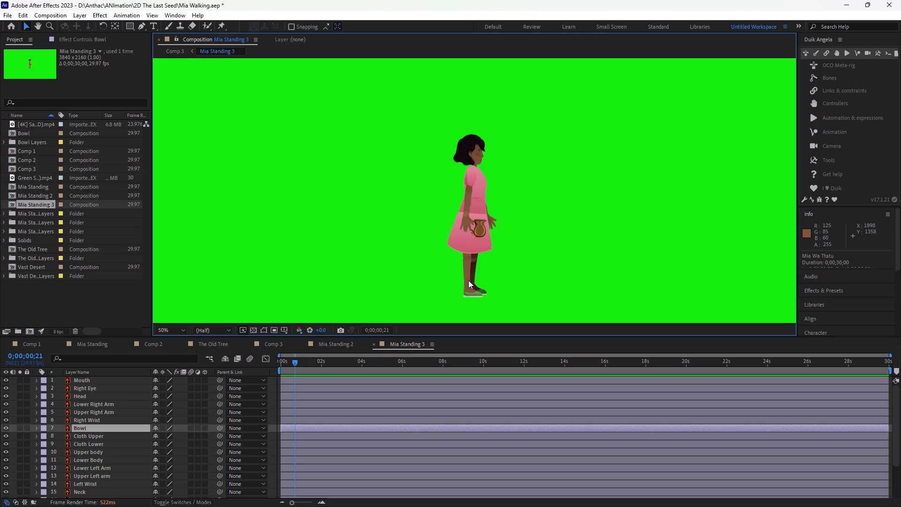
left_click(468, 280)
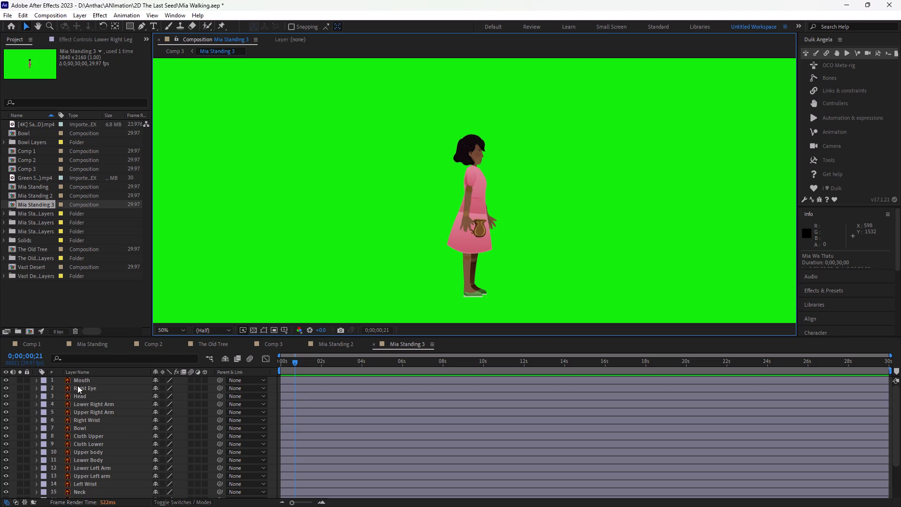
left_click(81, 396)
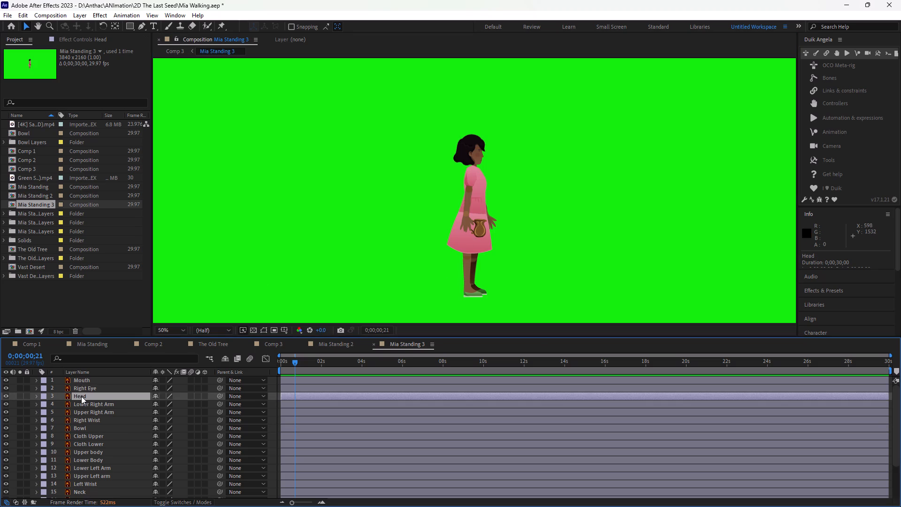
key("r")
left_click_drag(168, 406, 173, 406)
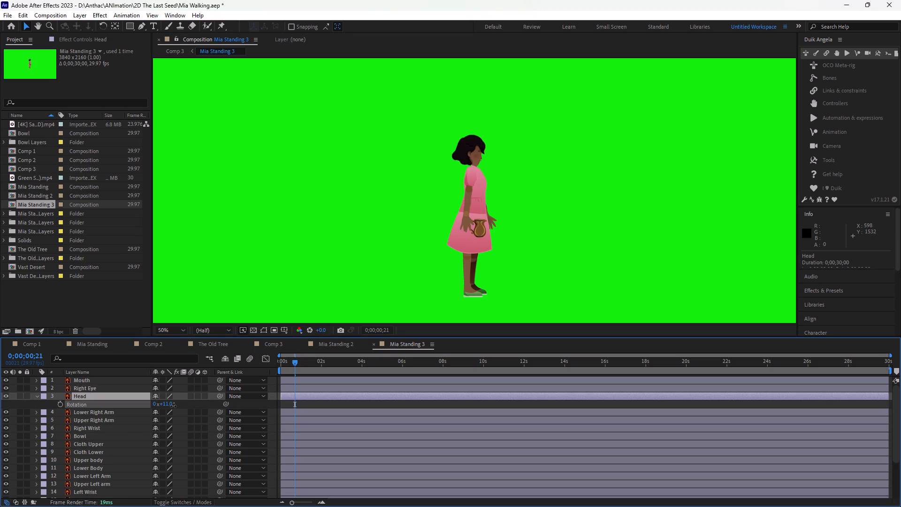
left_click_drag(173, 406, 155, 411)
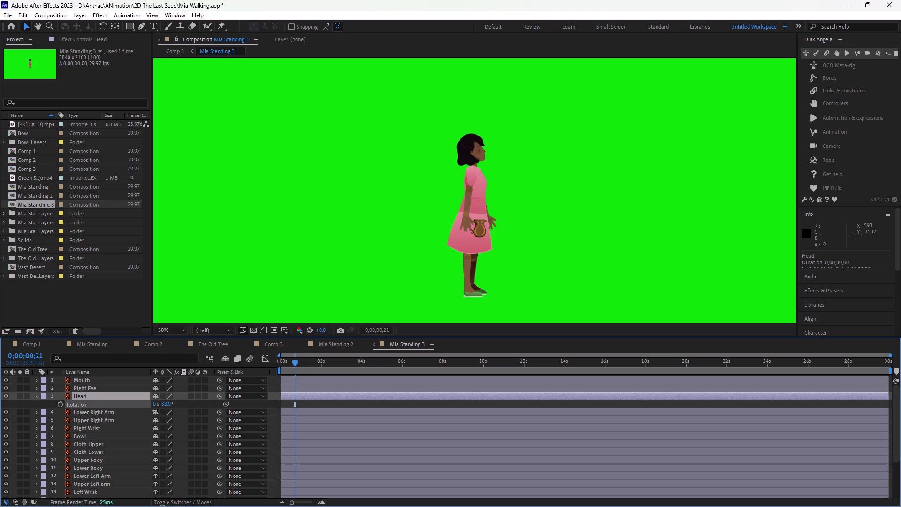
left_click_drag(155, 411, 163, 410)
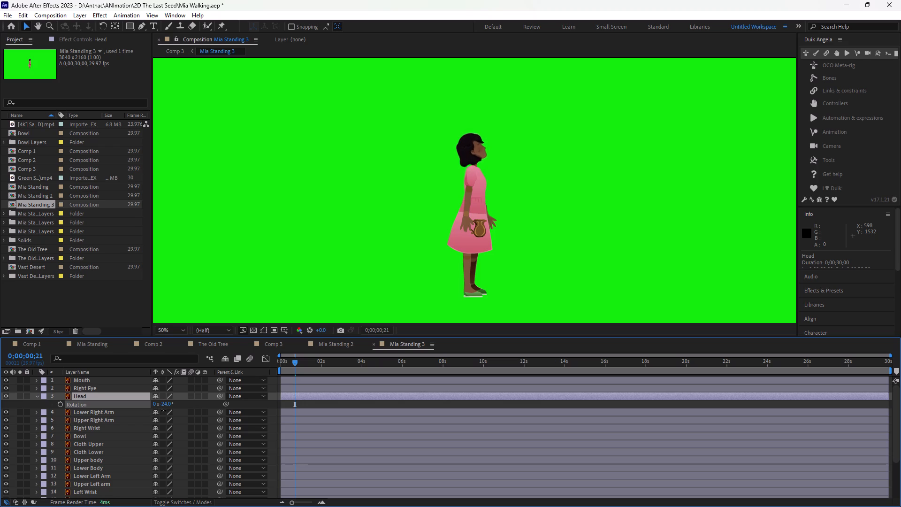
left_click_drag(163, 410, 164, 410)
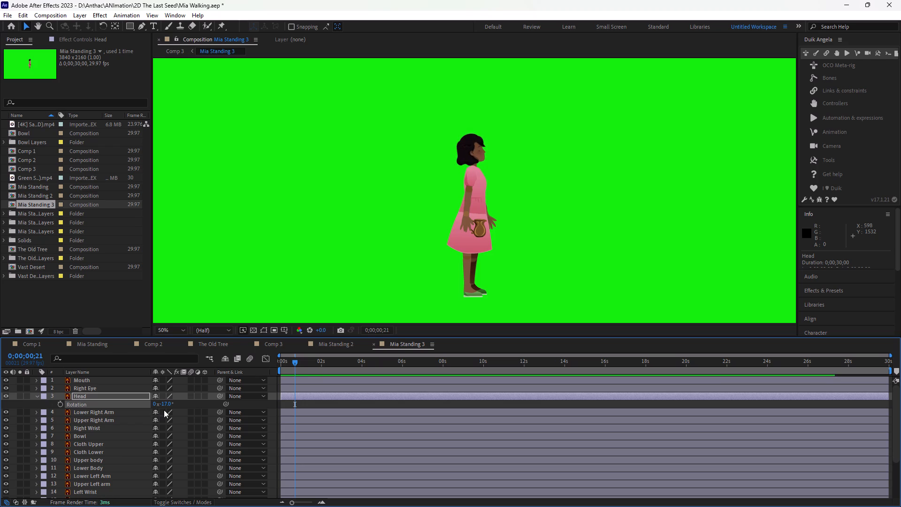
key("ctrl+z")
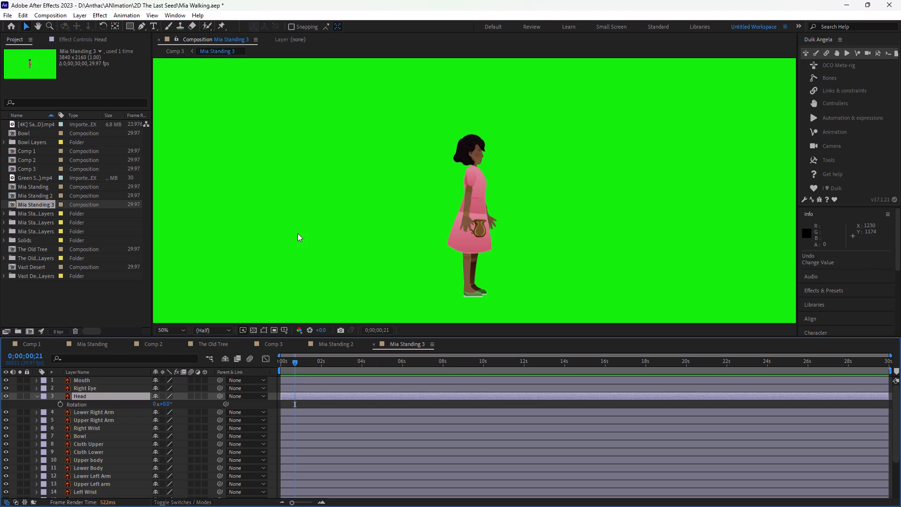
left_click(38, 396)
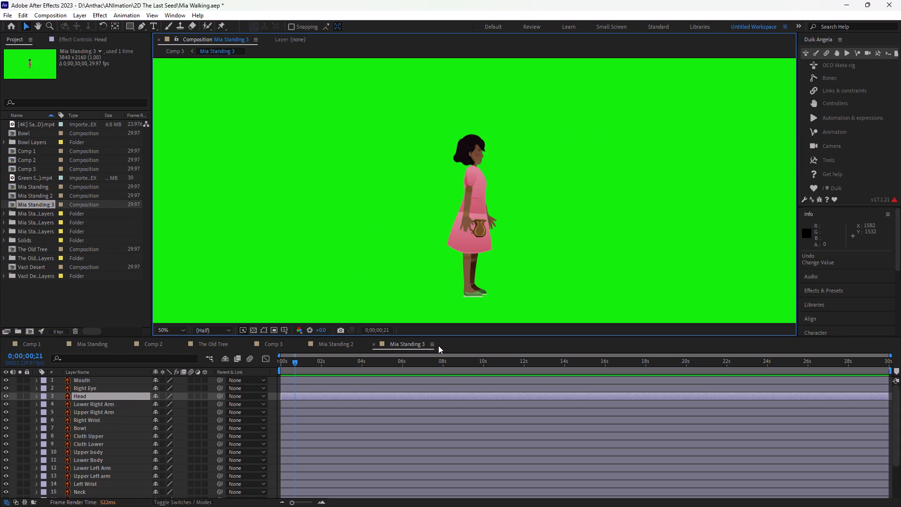
Close the Mia Standing 3 composition and delete the Mia Wa Ttatu layer from Comp 3.
left_click(374, 343)
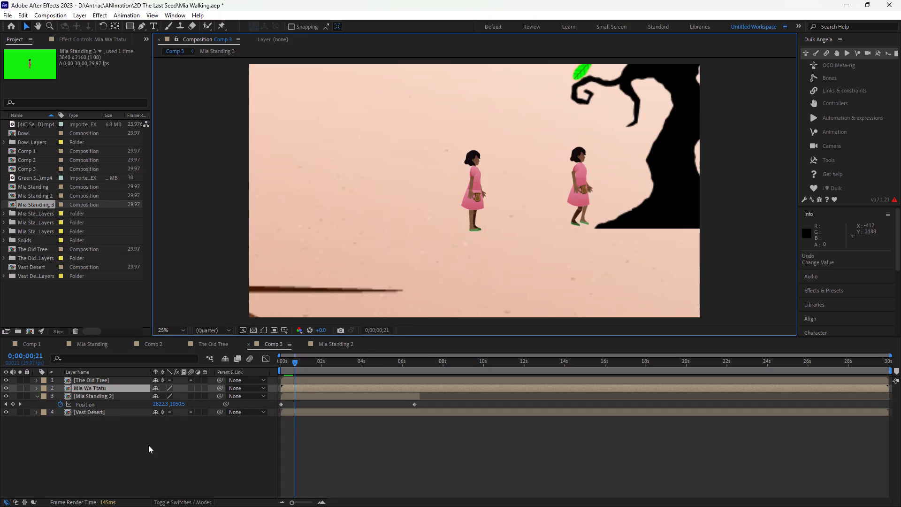
left_click(148, 445)
left_click(120, 389)
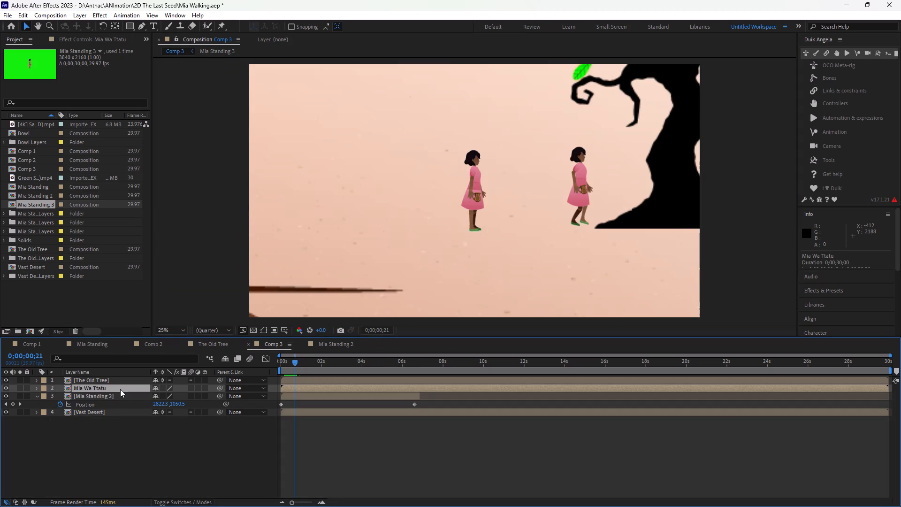
key("Delete")
left_click(183, 441)
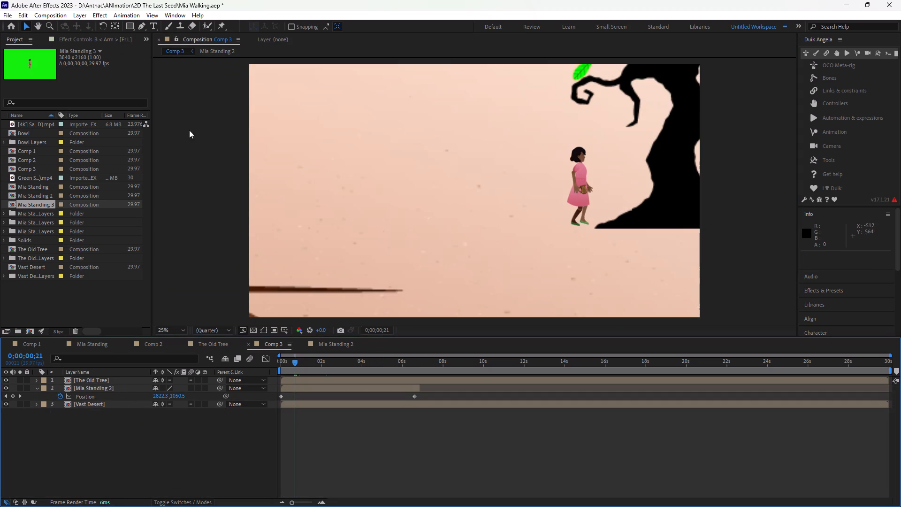
Create a new UHD 4K composition, 3840x2160 at 29.97 fps, 30 seconds long, with a green background.
left_click(61, 14)
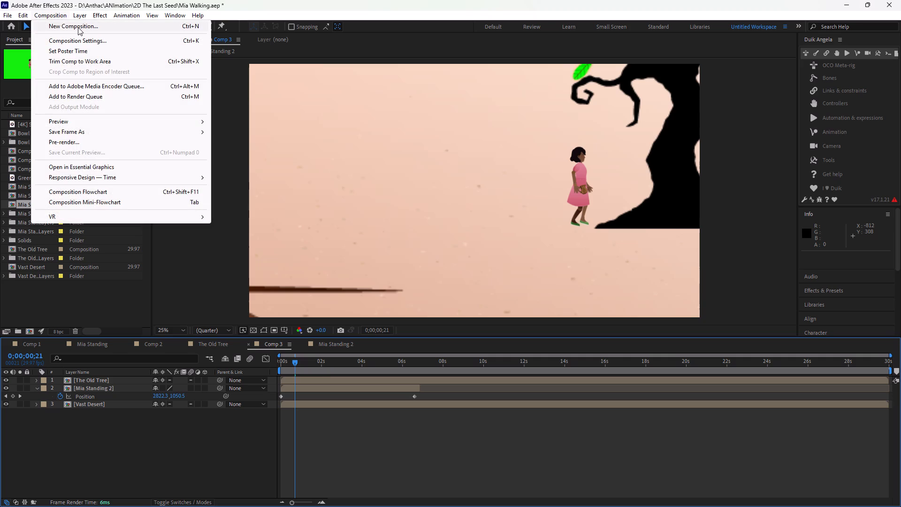
left_click(78, 27)
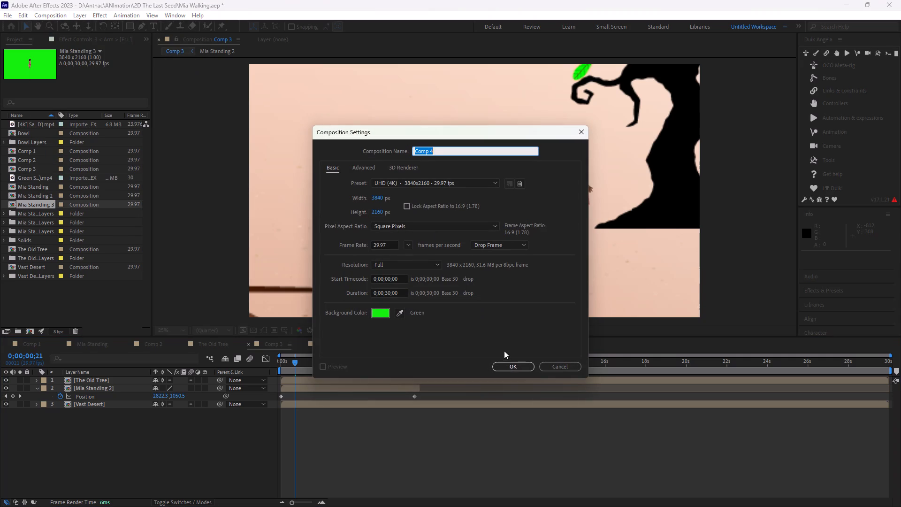
left_click(505, 364)
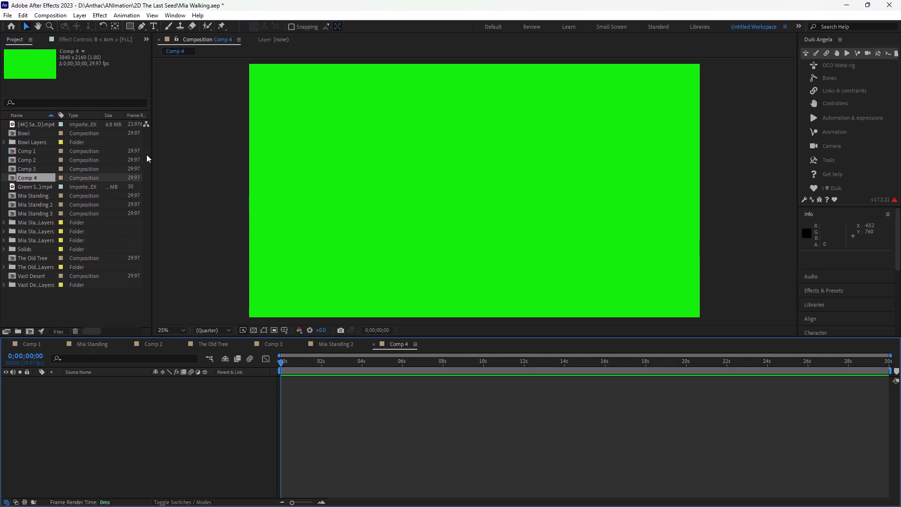
Add the Mia Standing 3 composition as a layer in the empty Comp 4.
left_click(39, 214)
left_click_drag(32, 68, 186, 431)
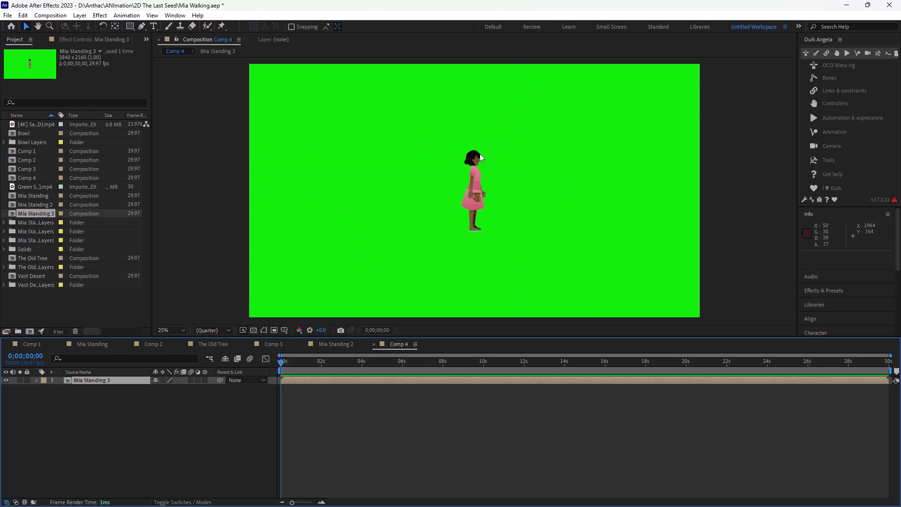
left_click(477, 155)
left_click(59, 430)
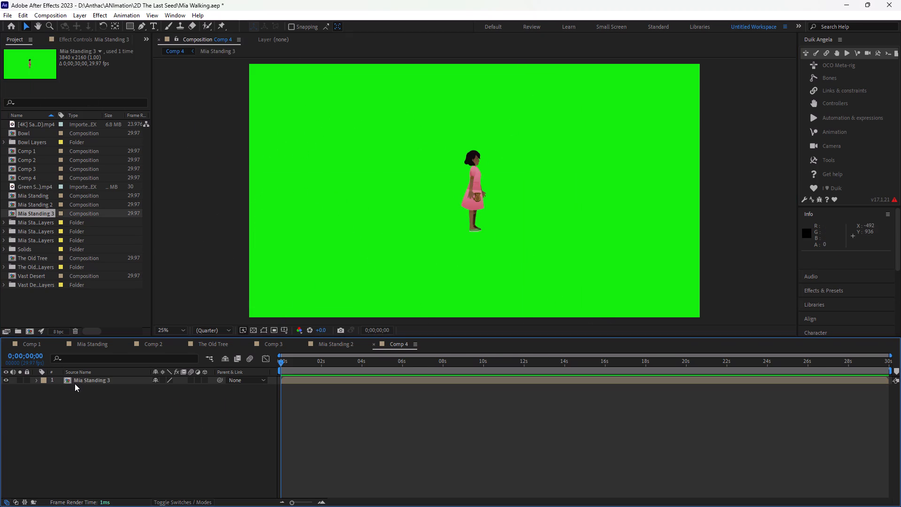
Open the Mia Standing 3 layer's composition and examine the figure's upper right arm and upper dress layers up close.
double_click(79, 383)
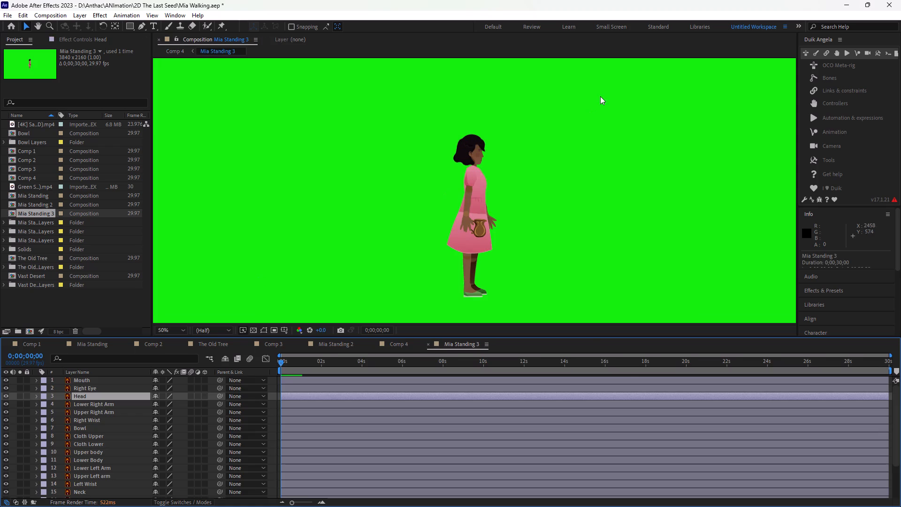
left_click(472, 150)
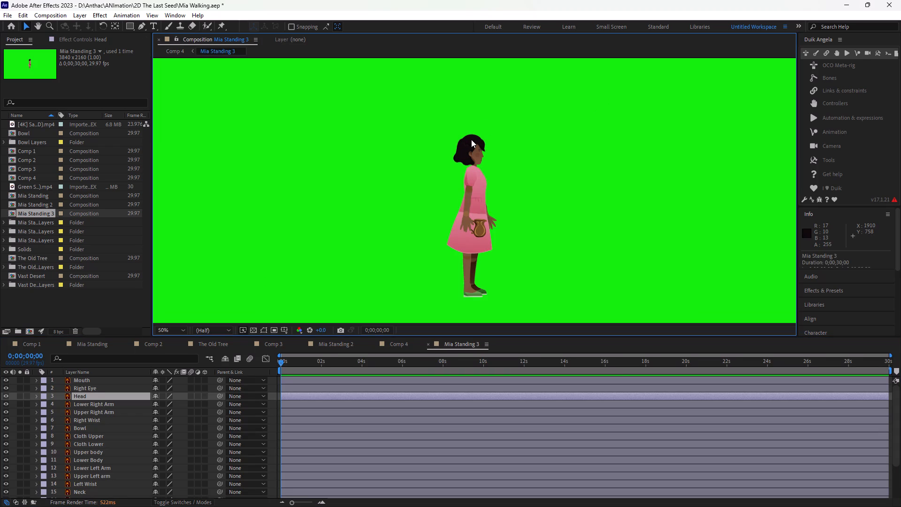
key("ctrl+equal")
key("ctrl+equal")
left_click(433, 135)
left_click(455, 144)
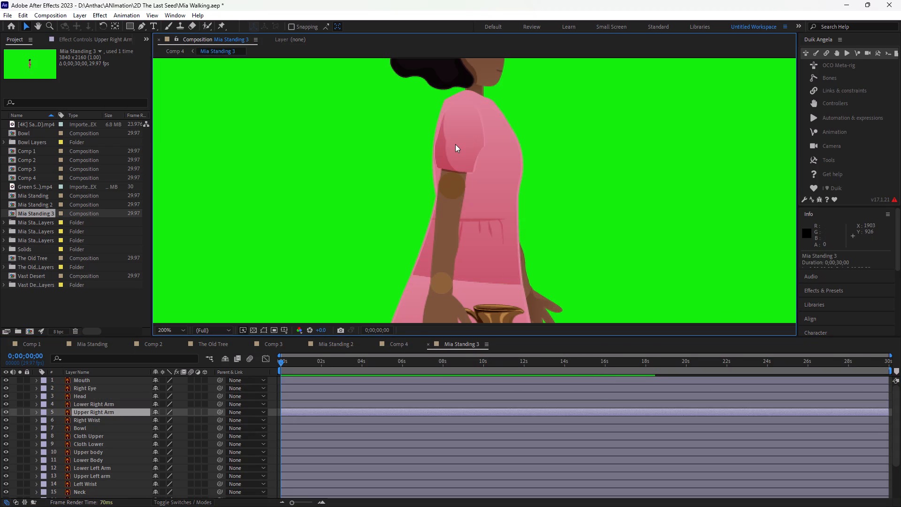
left_click(455, 144)
left_click(455, 144)
left_click(497, 163)
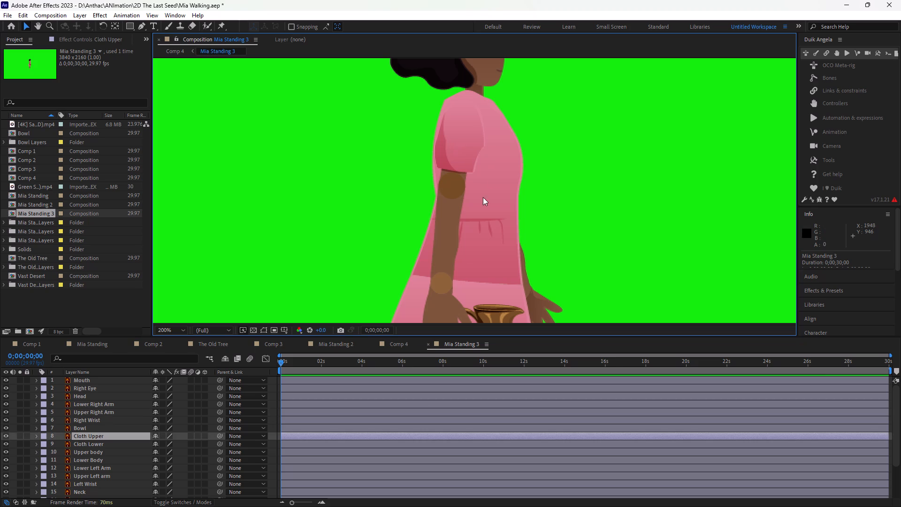
left_click(469, 282)
left_click(482, 146)
left_click(448, 150)
Delete the Mia Standing 3 composition from the project, including its use in Comp 4.
left_click(32, 222)
left_click(38, 215)
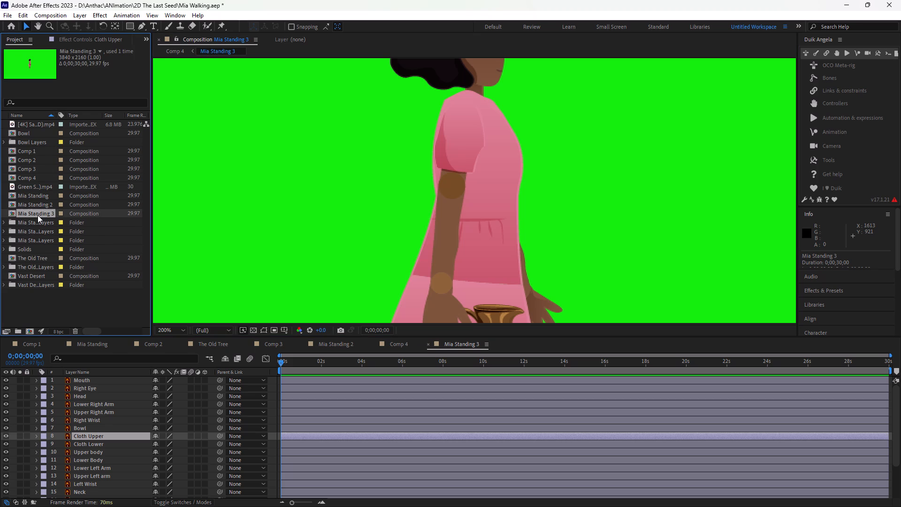
key("Delete")
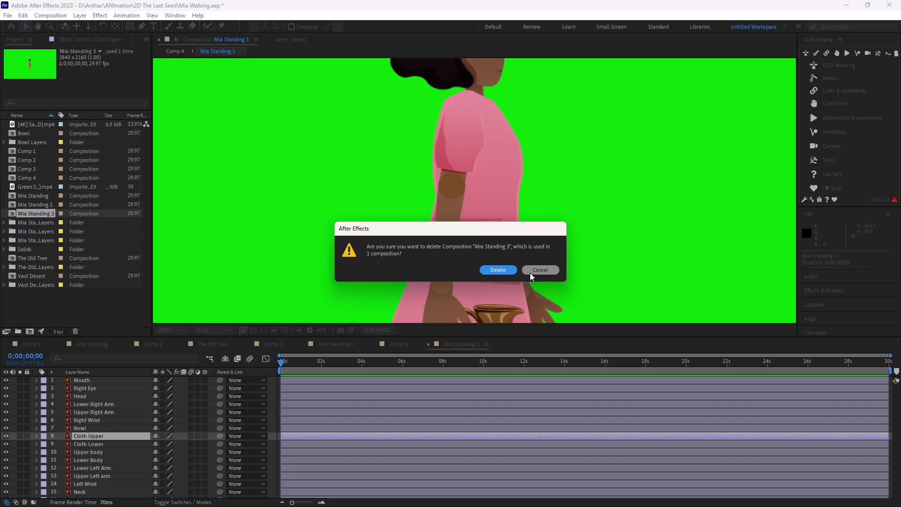
left_click(499, 272)
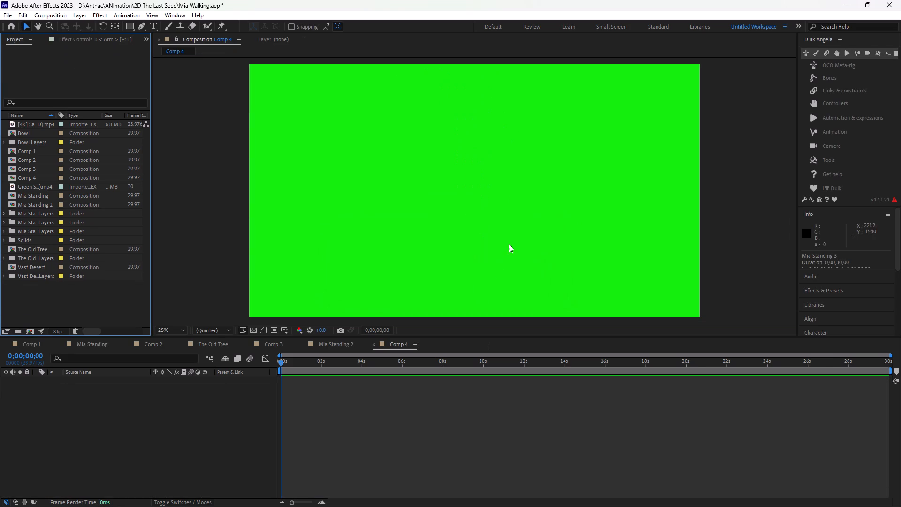
Open Comp 1 and preview the desert scene's playback from the start.
left_click(30, 346)
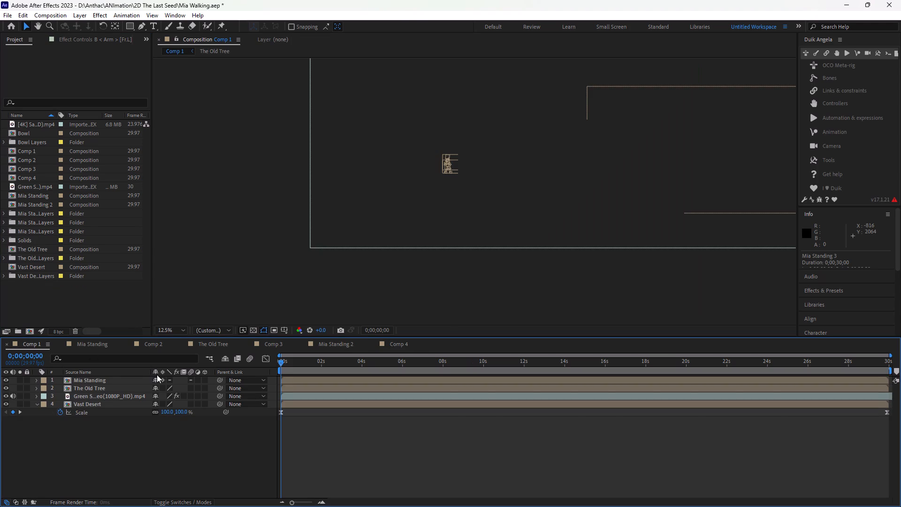
key("space")
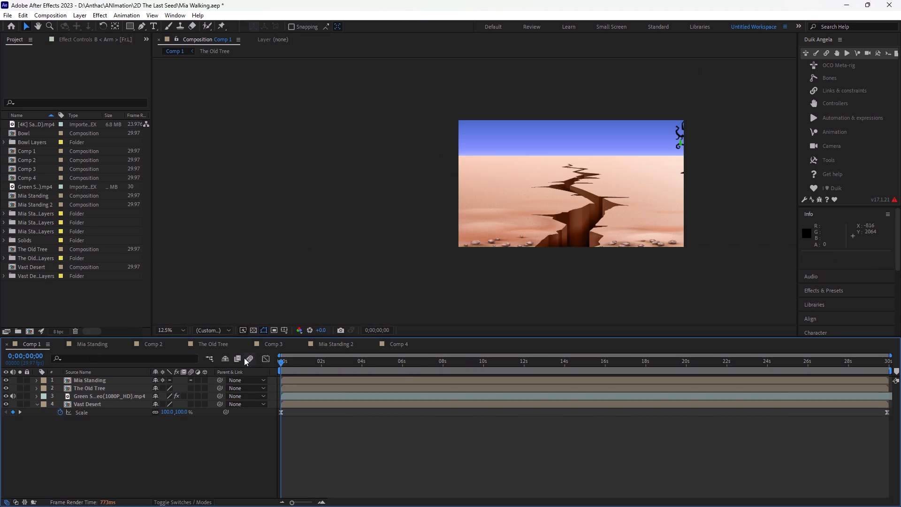
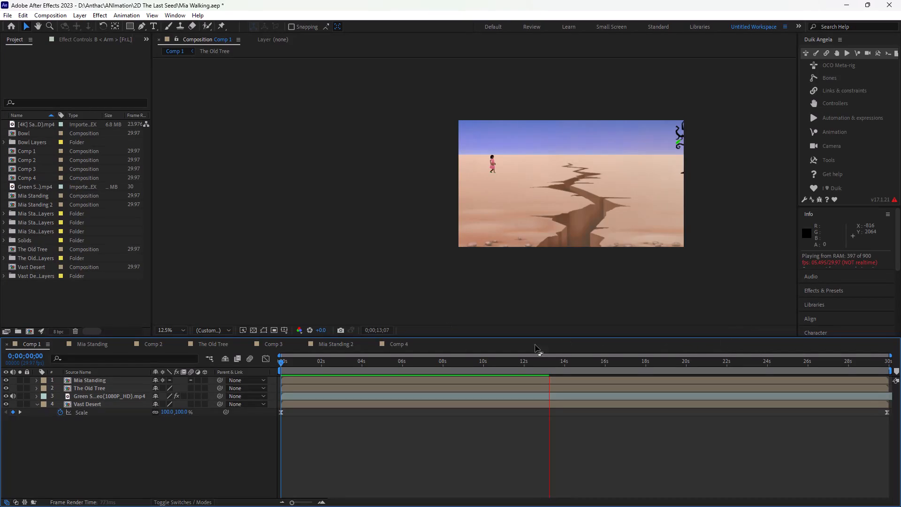
With Comp 4 open, import the Mia Standing Illustrator file as a composition that retains layer sizes.
left_click(393, 341)
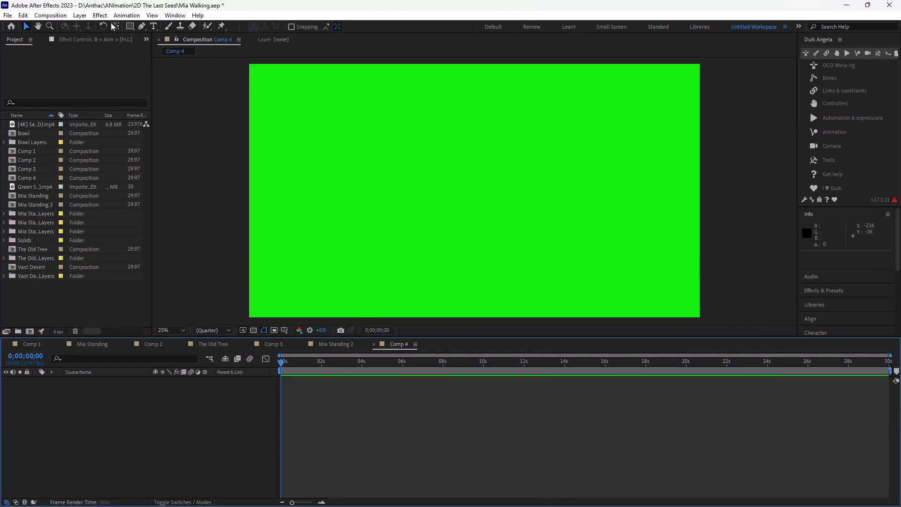
left_click(3, 16)
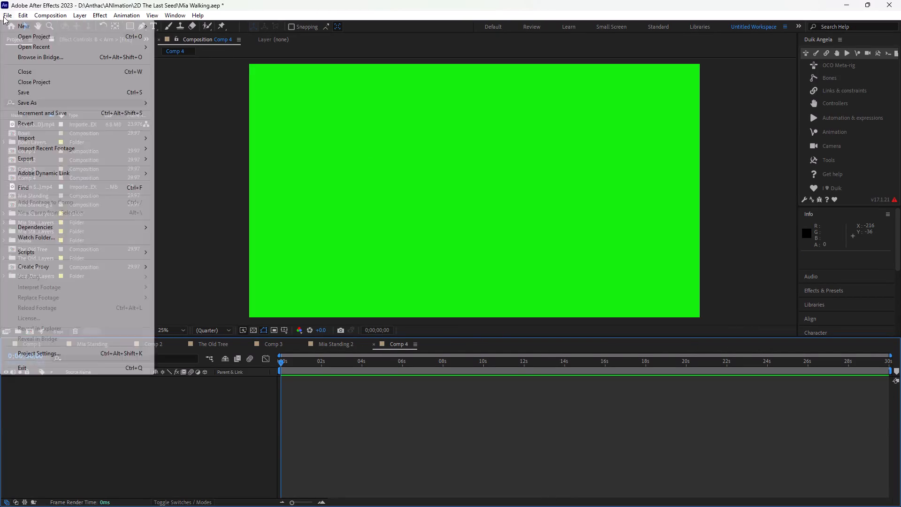
left_click(27, 139)
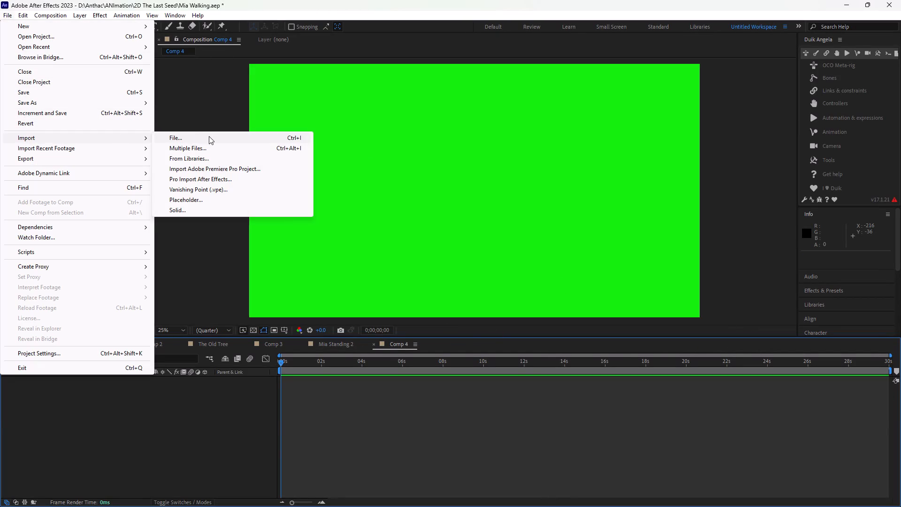
left_click(209, 137)
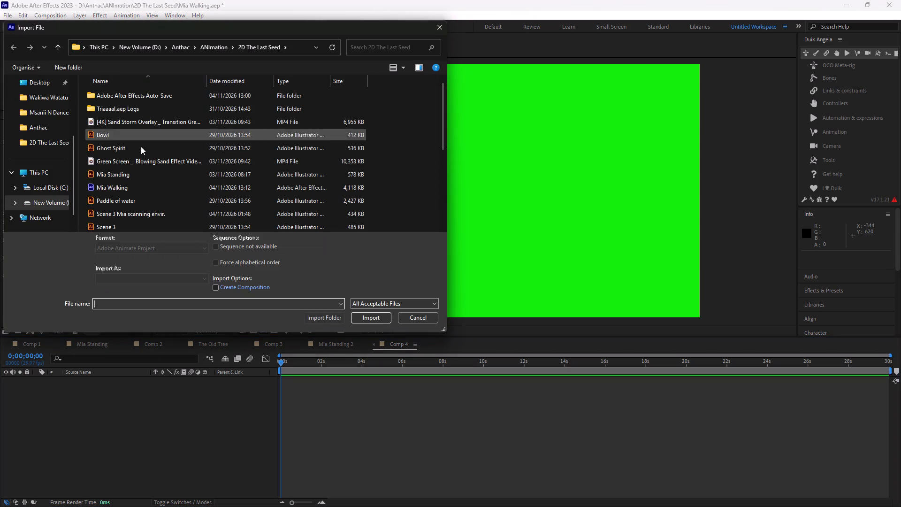
left_click(132, 173)
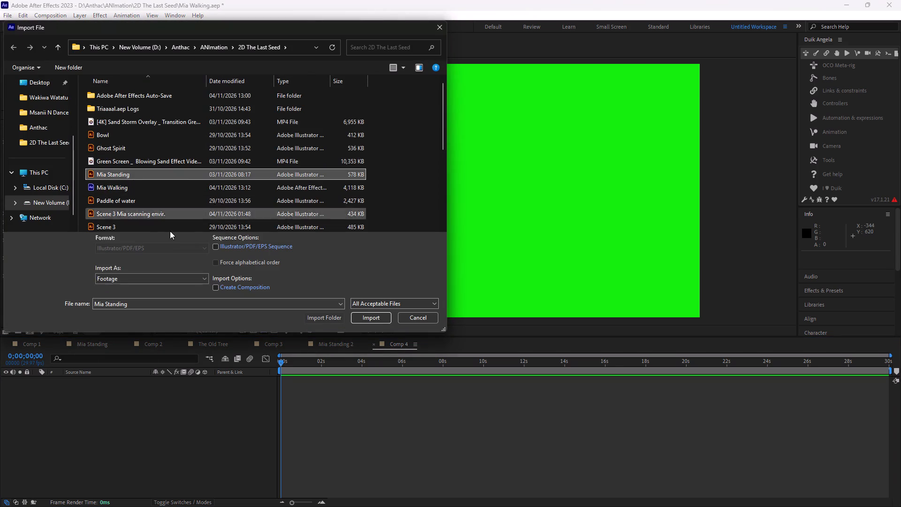
left_click(161, 282)
left_click(159, 295)
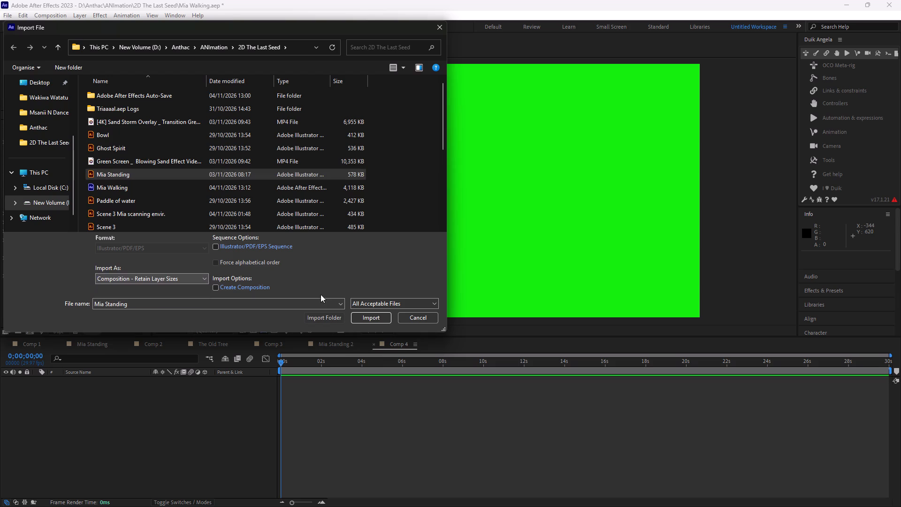
left_click(359, 317)
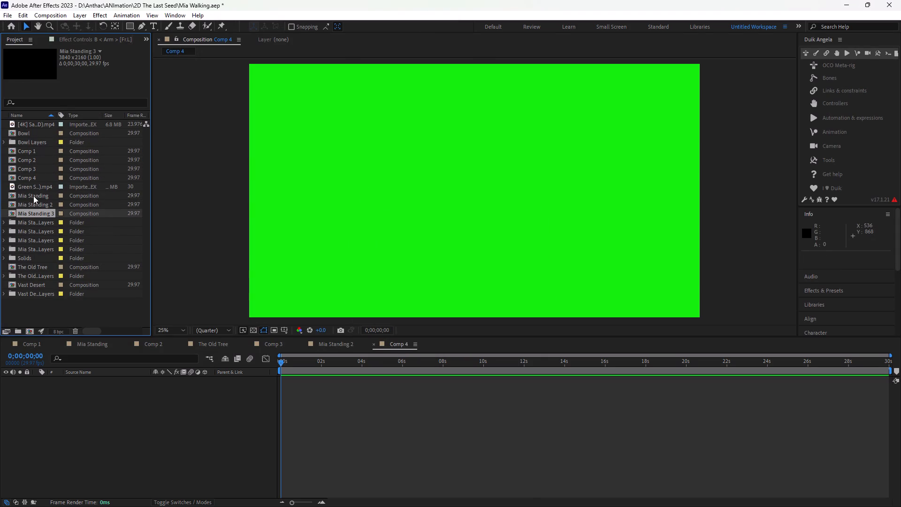
Add the newly imported Mia Standing 3 composition as a layer in Comp 4.
left_click_drag(31, 66, 93, 416)
left_click(78, 418)
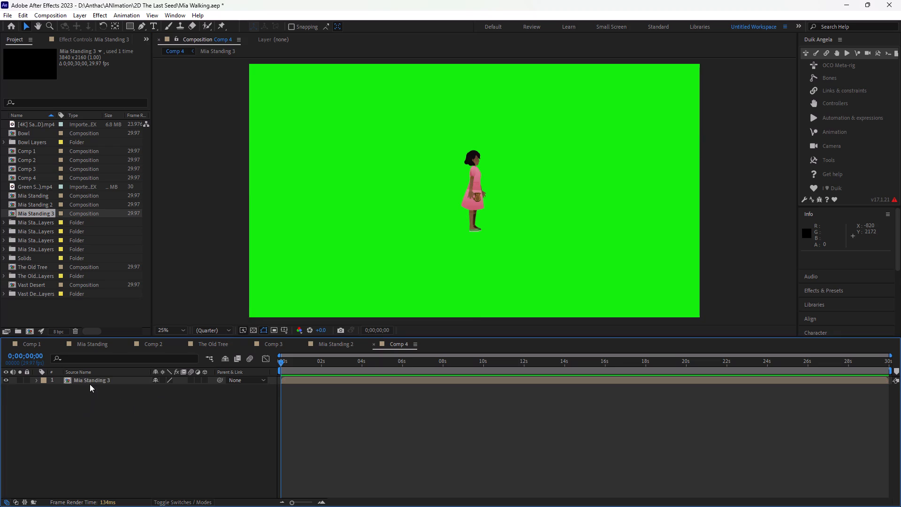
Open the Mia Standing 3 layer's composition and set its background color to green, 34EF08.
double_click(90, 379)
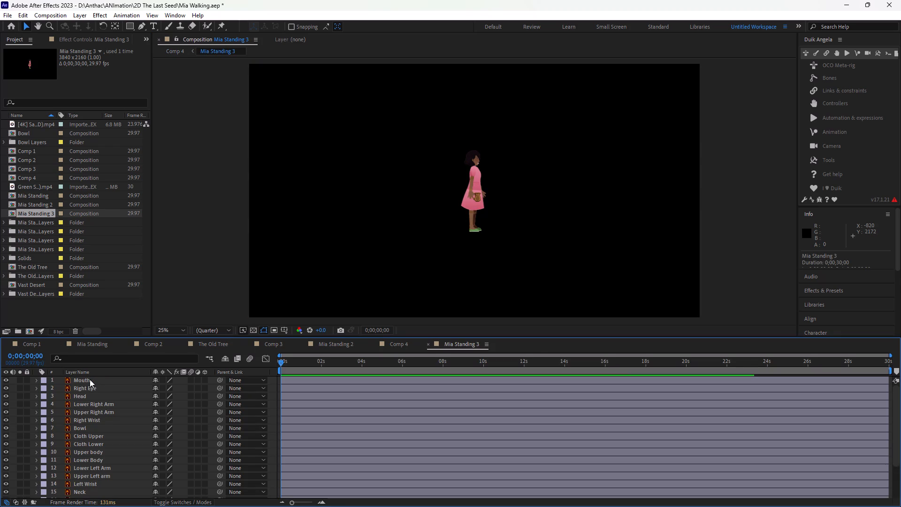
left_click(468, 177)
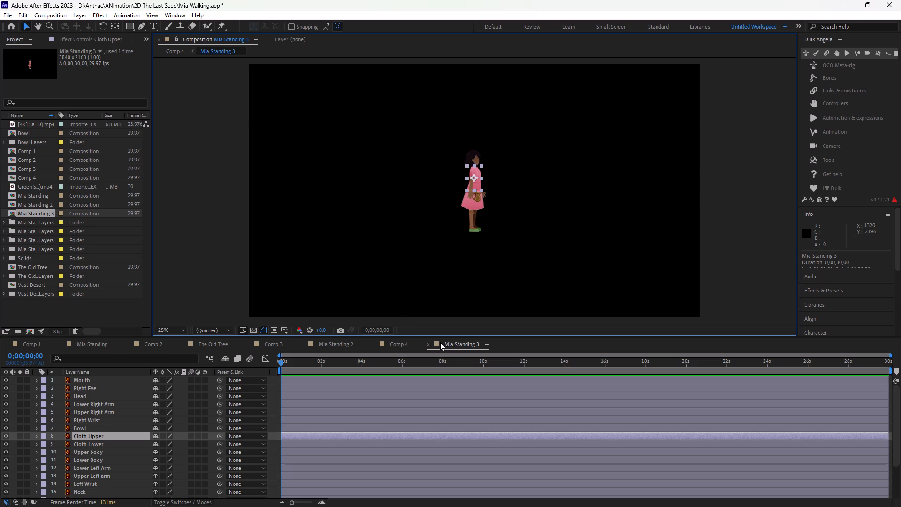
left_click(52, 15)
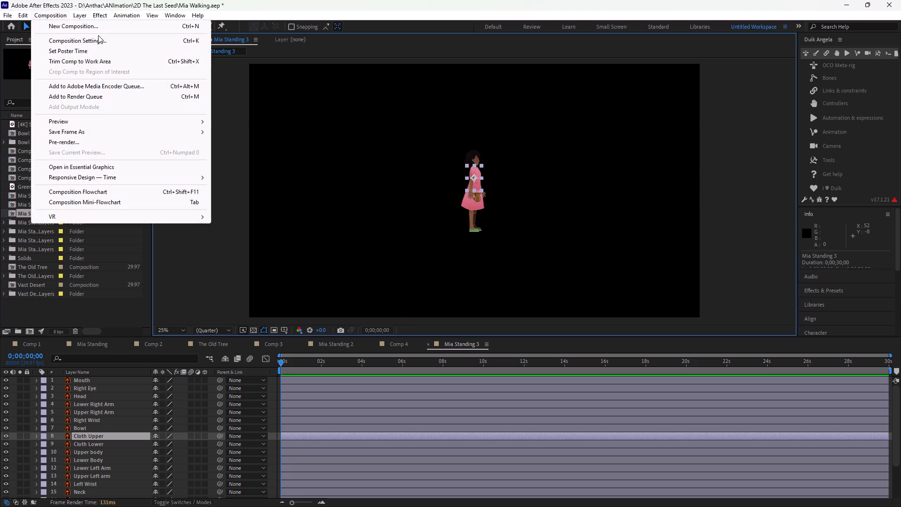
left_click(78, 39)
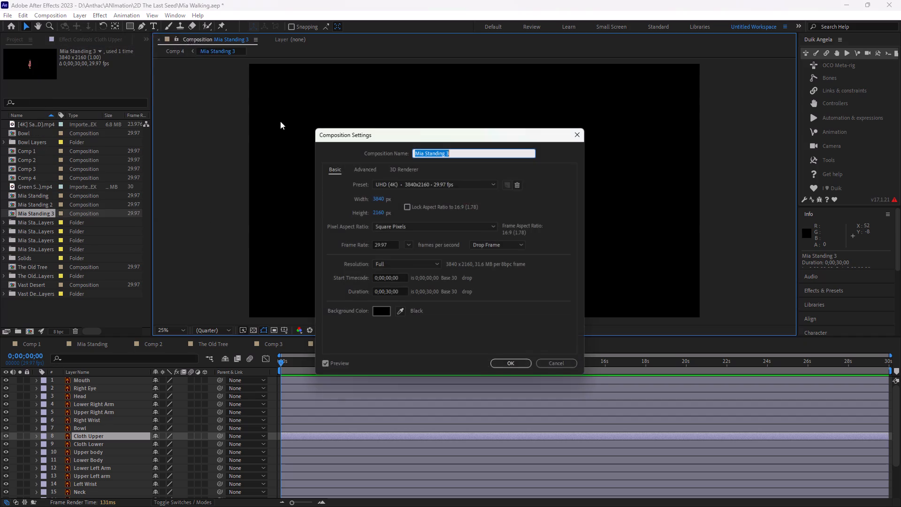
left_click(377, 315)
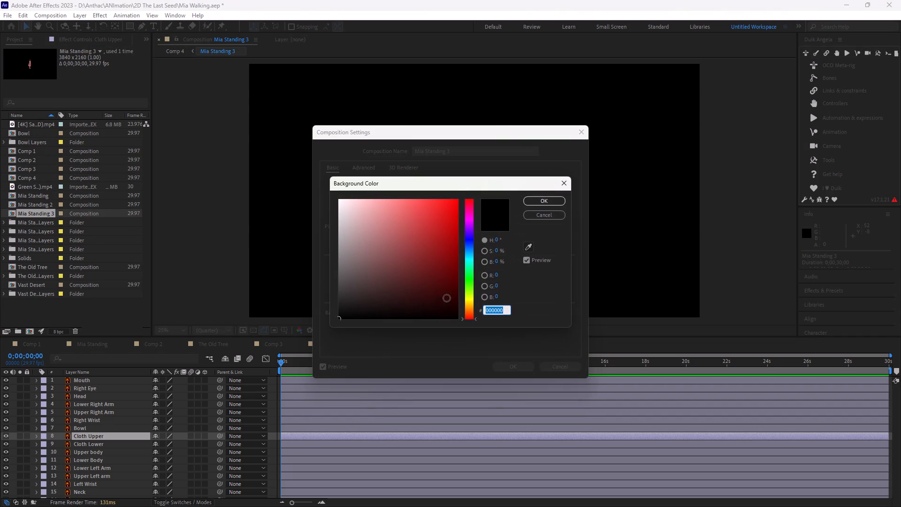
left_click(469, 281)
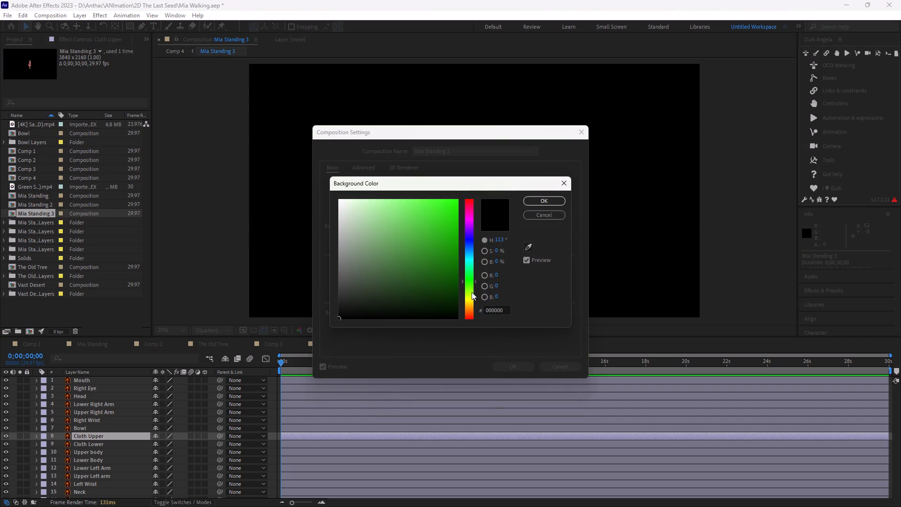
left_click(470, 290)
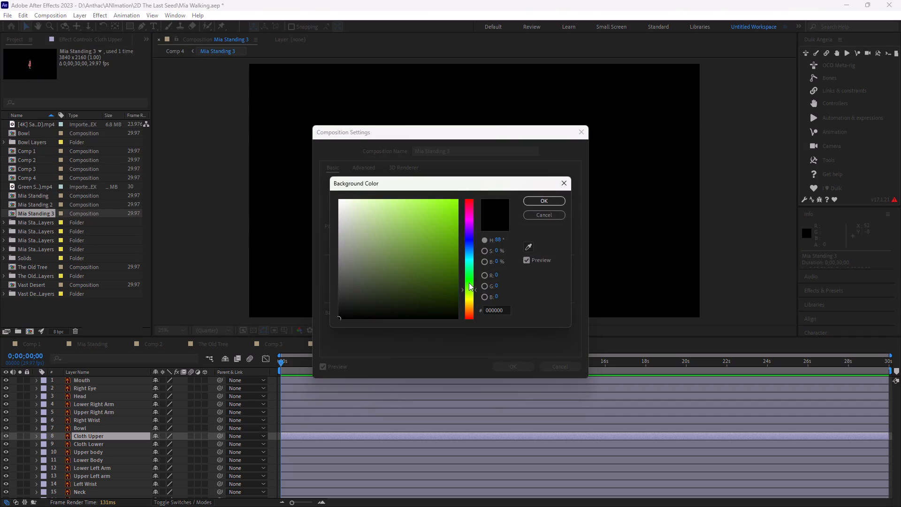
left_click(469, 283)
left_click(453, 207)
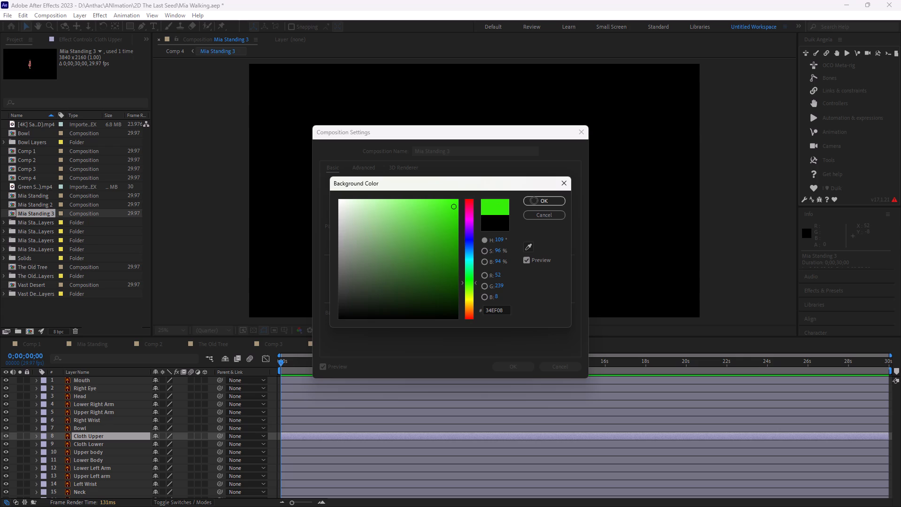
left_click(537, 201)
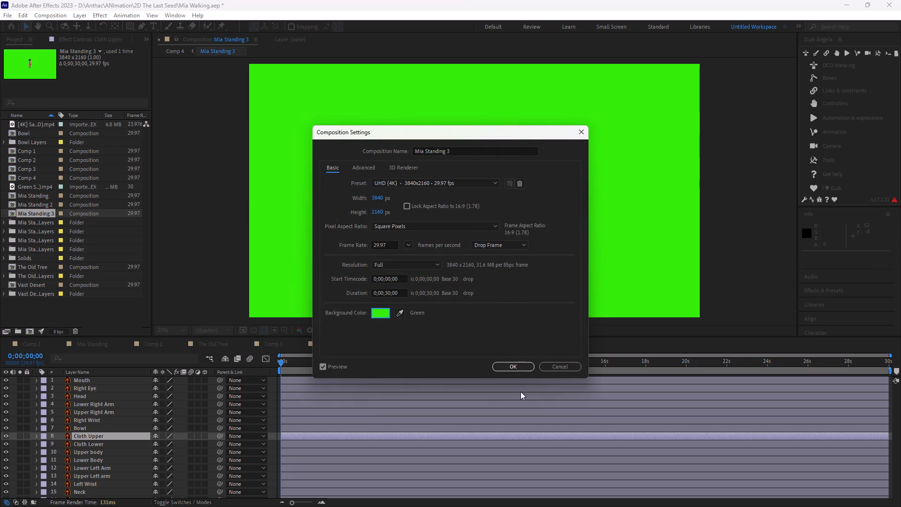
left_click(514, 369)
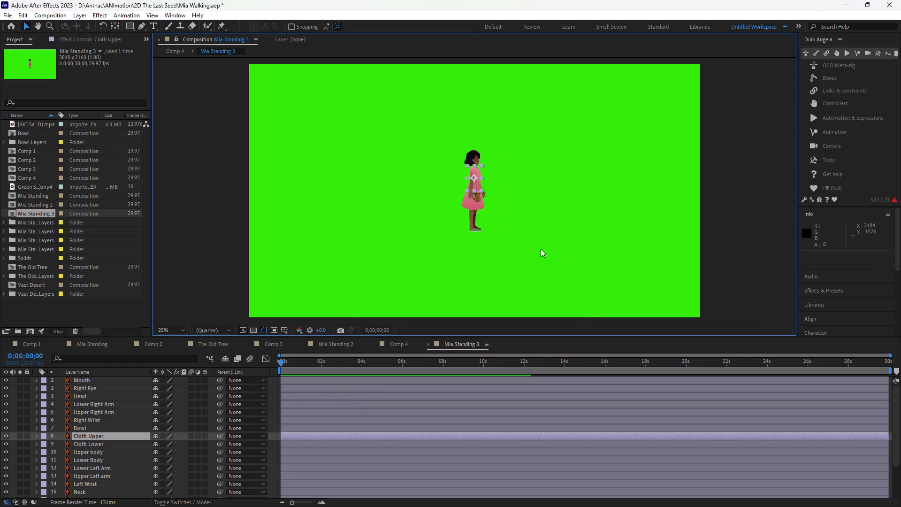
Move the Head layer's anchor point to the base of the head, where it meets the neck.
key("ctrl+equal")
key("ctrl+equal")
key("ctrl+equal")
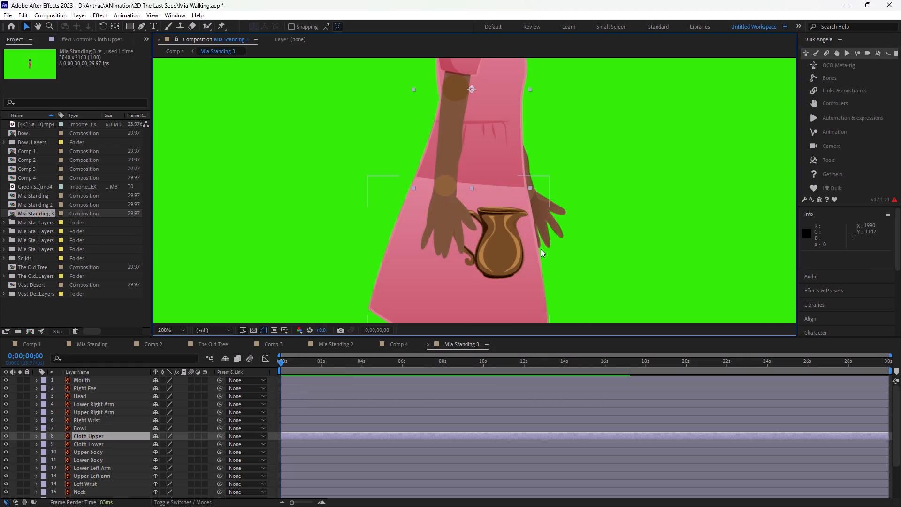
key("ctrl+minus")
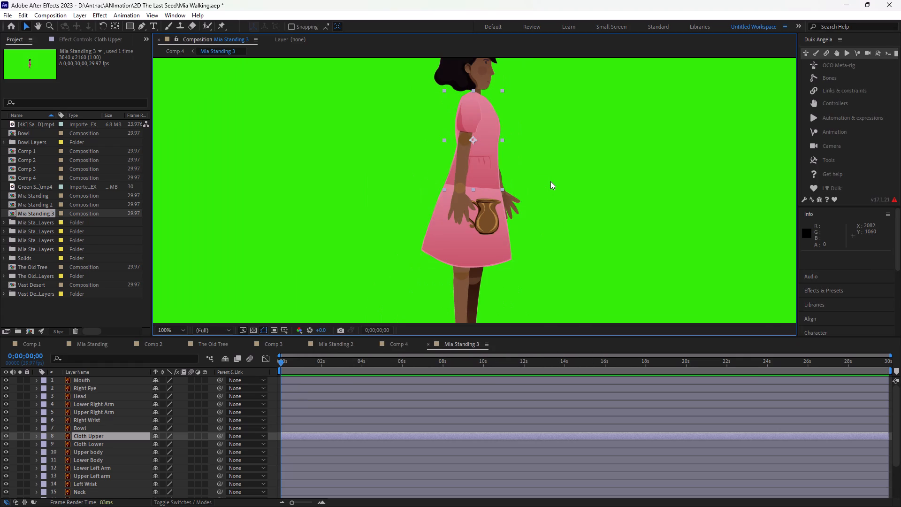
key("h")
left_click_drag(553, 171, 555, 233)
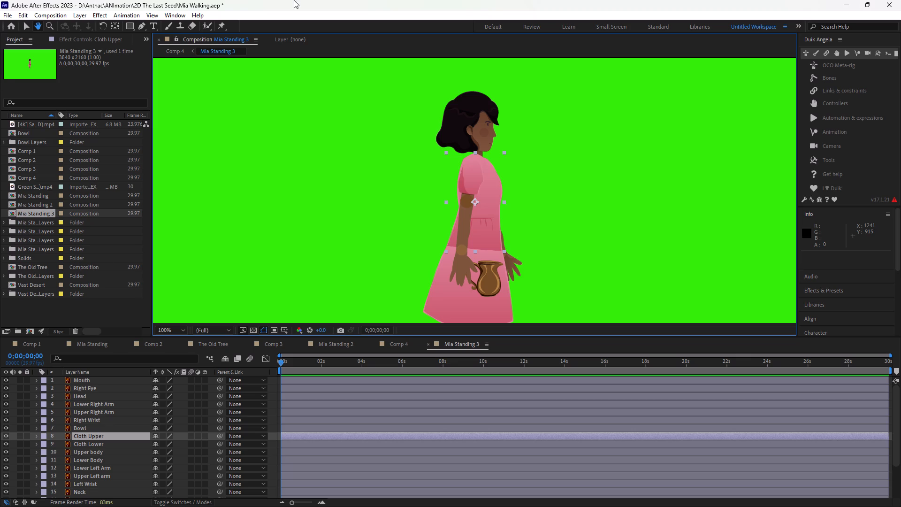
left_click(466, 123)
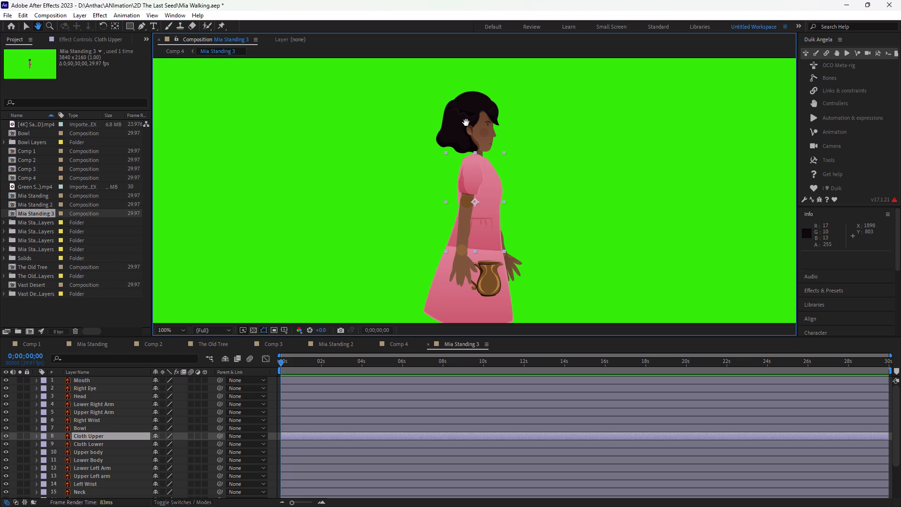
key("v")
left_click(466, 123)
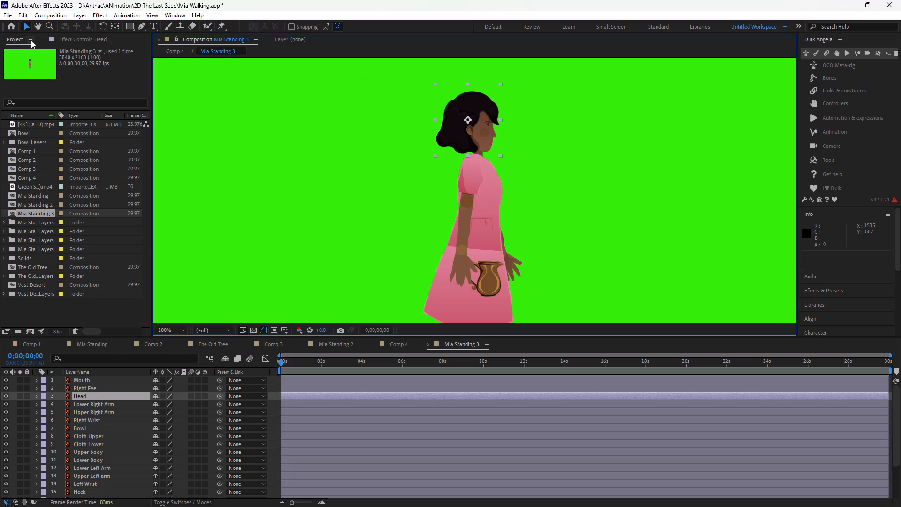
left_click(113, 26)
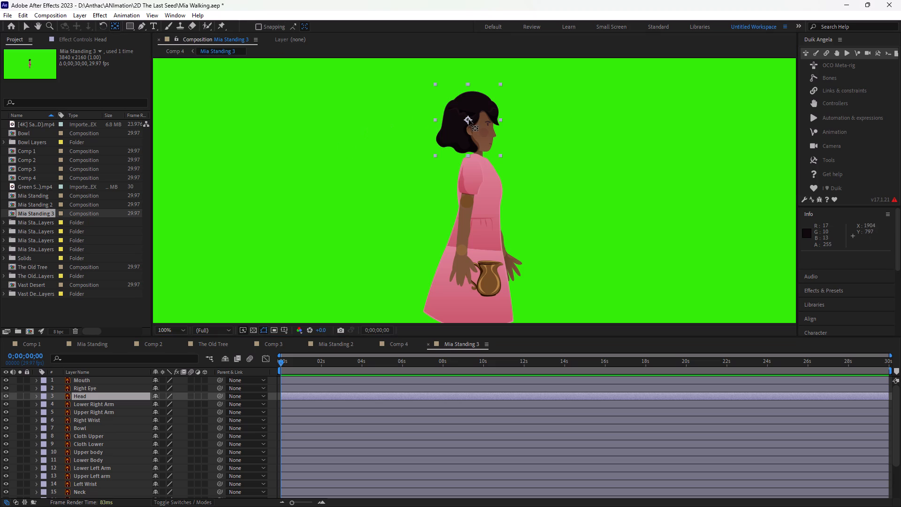
left_click_drag(469, 120, 480, 146)
Move the Upper Right Arm layer's anchor point up to the shoulder joint inside the sleeve.
left_click(475, 179)
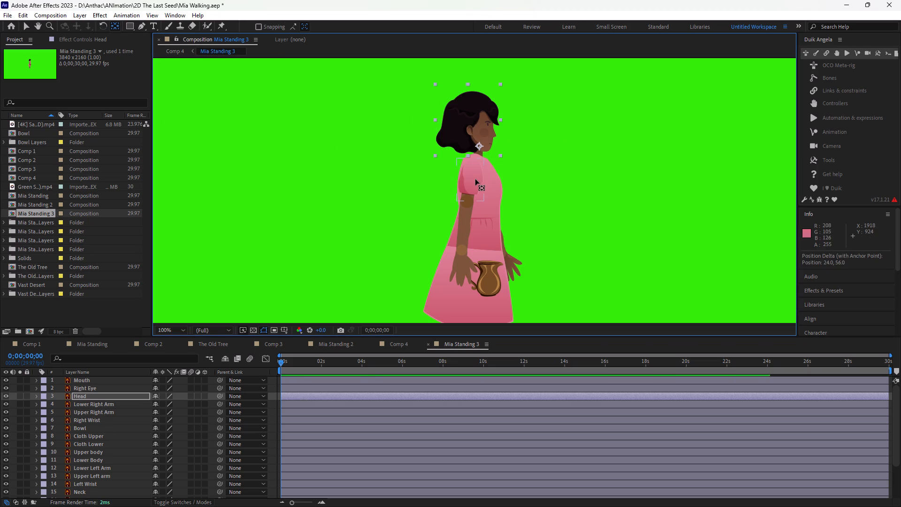
left_click_drag(469, 180, 471, 168)
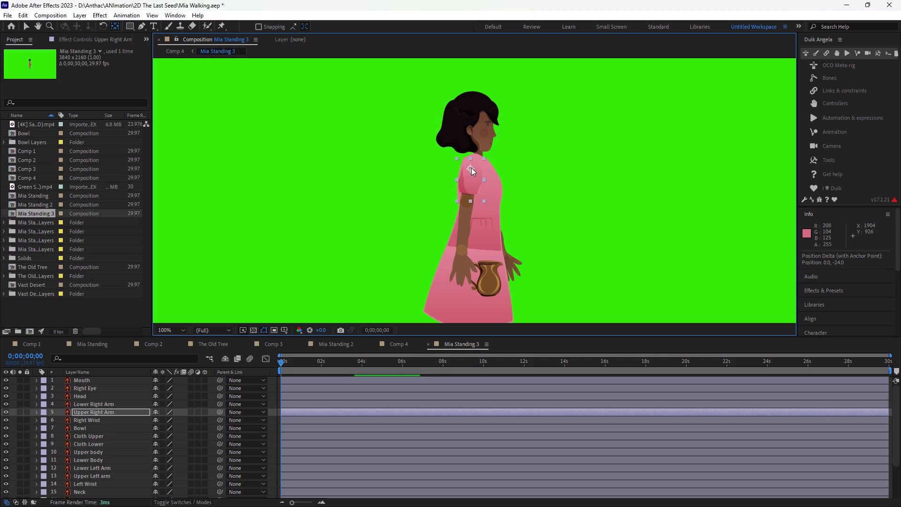
left_click_drag(471, 168, 472, 165)
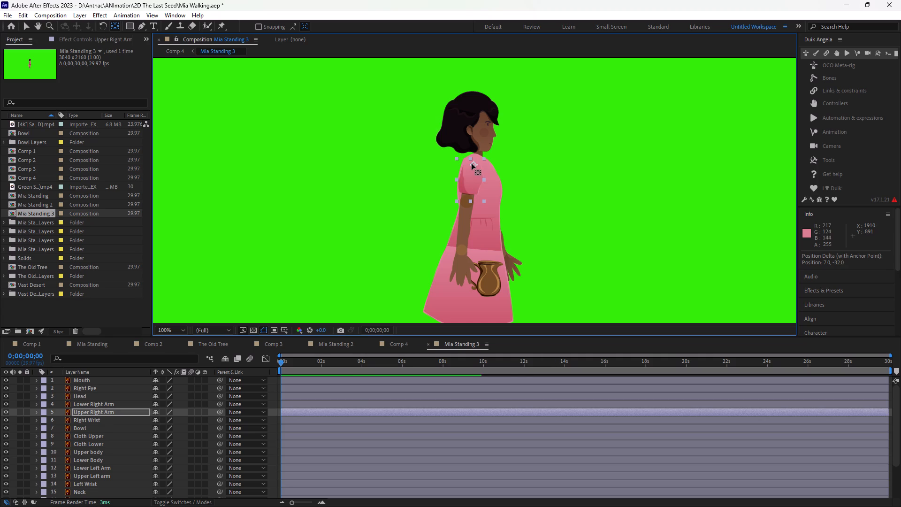
key("ctrl+equal")
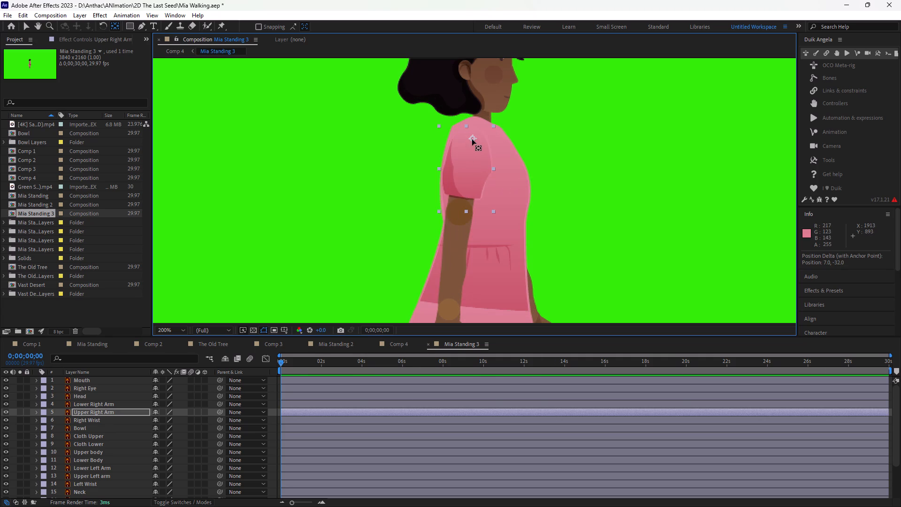
left_click(472, 139)
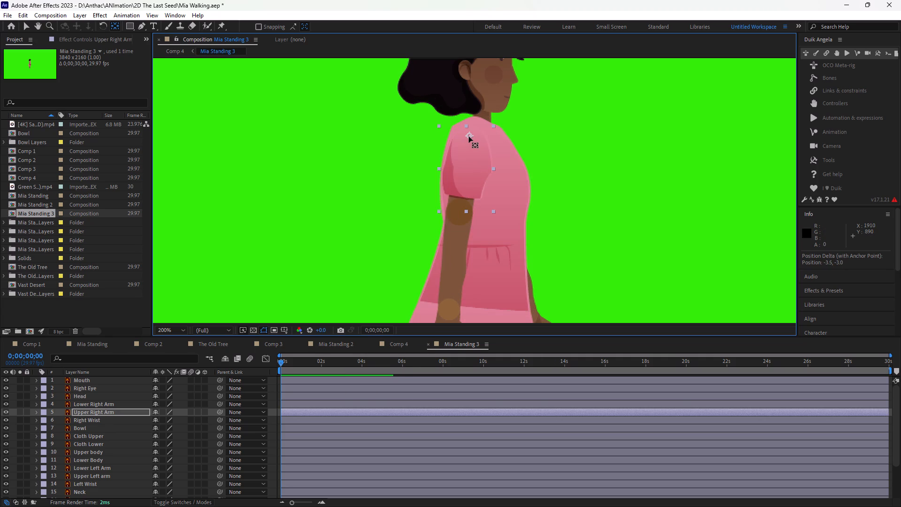
Move the Lower Right Arm layer's anchor point up to the center of the elbow circle just below the sleeve.
left_click(446, 261)
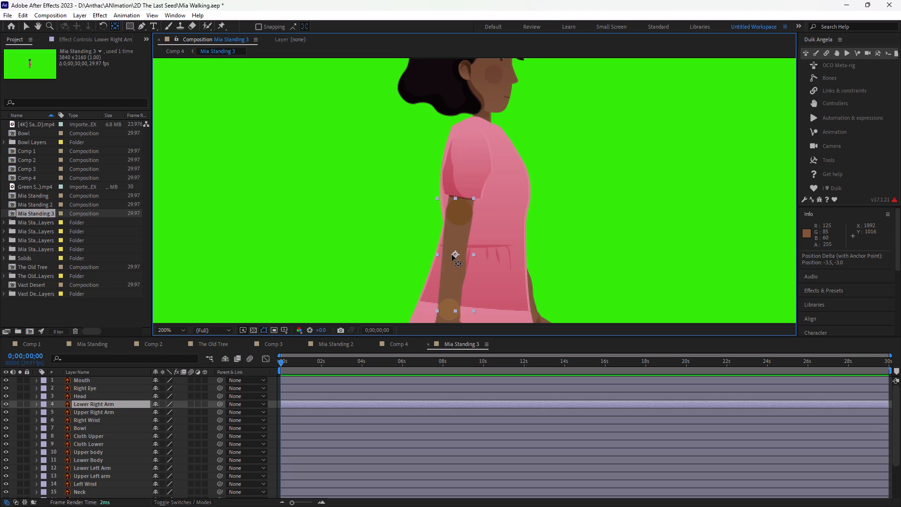
left_click_drag(454, 254, 458, 225)
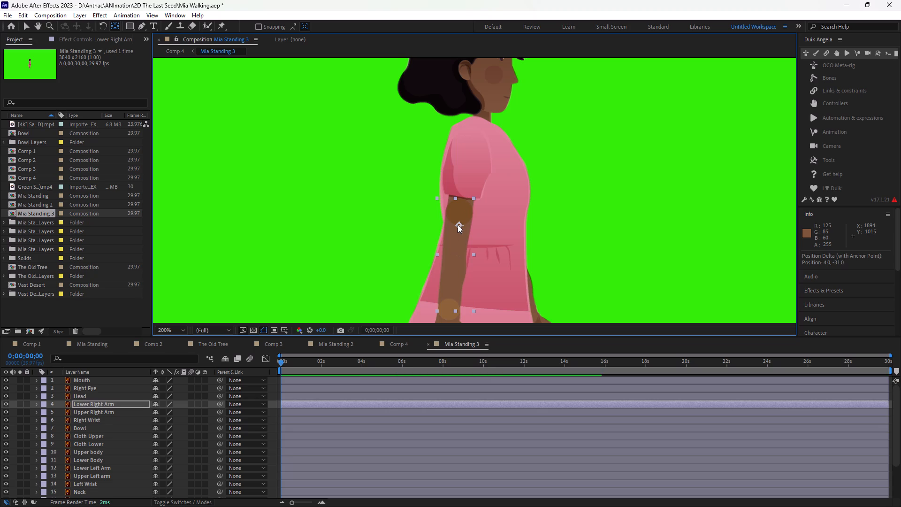
left_click_drag(458, 225, 458, 213)
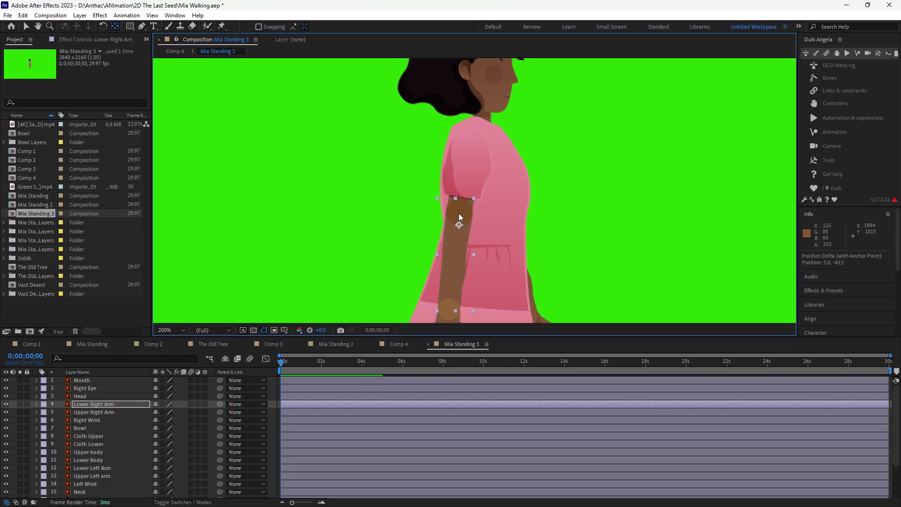
left_click_drag(458, 213, 458, 212)
left_click_drag(458, 212, 458, 212)
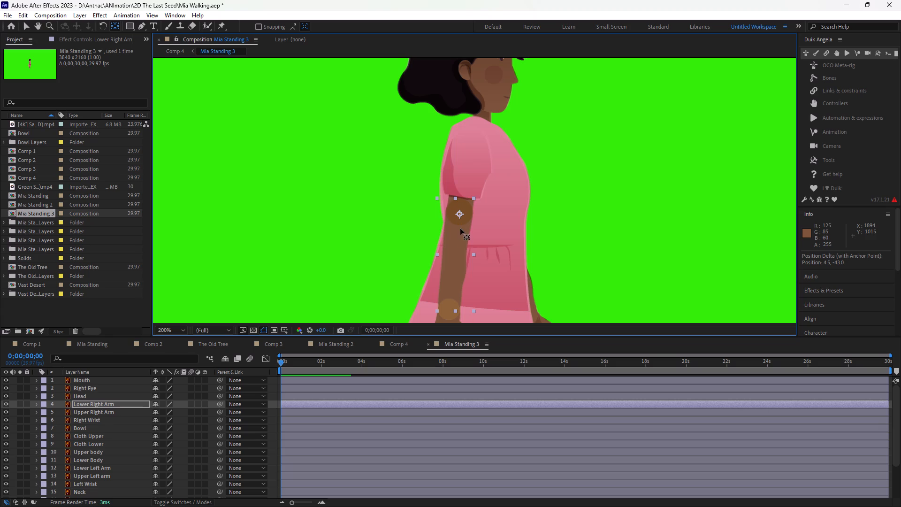
left_click(460, 214)
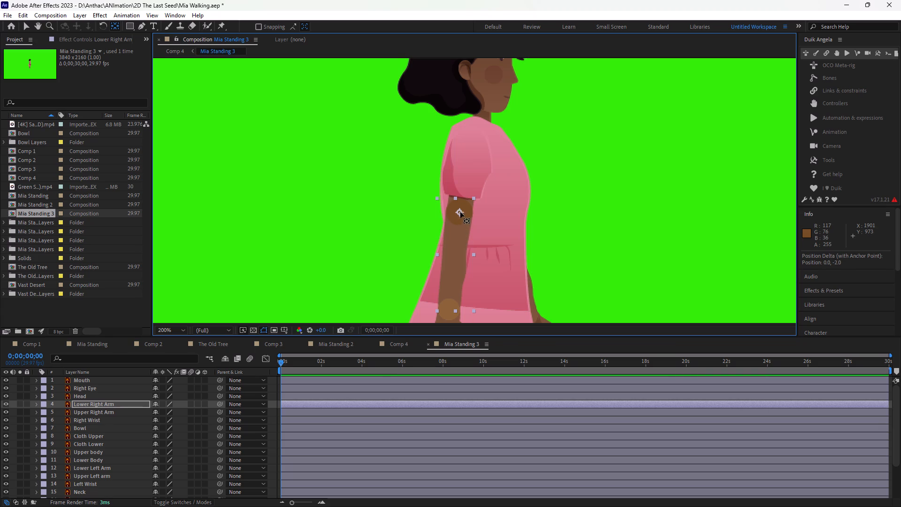
Fine-tune the Lower Right Arm layer's anchor point at the center of the elbow circle and deselect the layer.
left_click(461, 214)
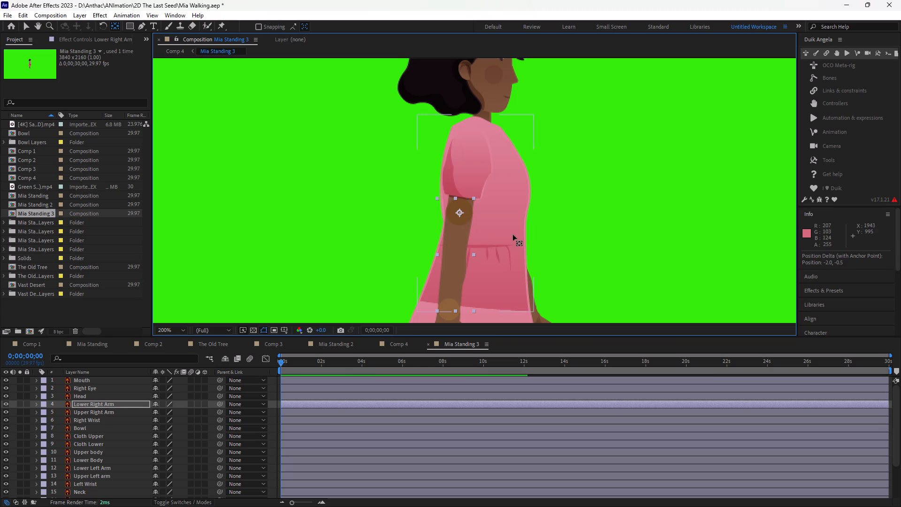
left_click(582, 233)
Move the Right Wrist layer's anchor point up to the center of the wrist circle above the hand.
key("h")
left_click_drag(583, 233, 596, 179)
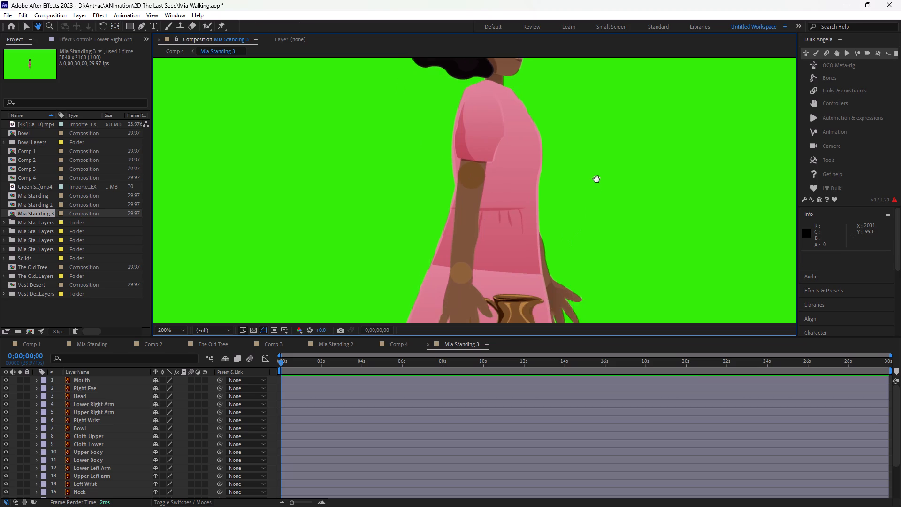
left_click_drag(596, 179, 595, 164)
key("v")
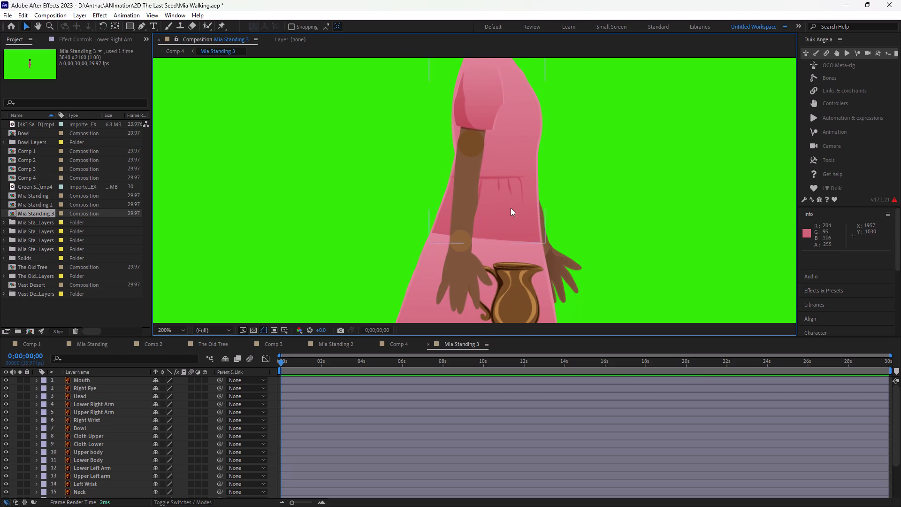
left_click(464, 280)
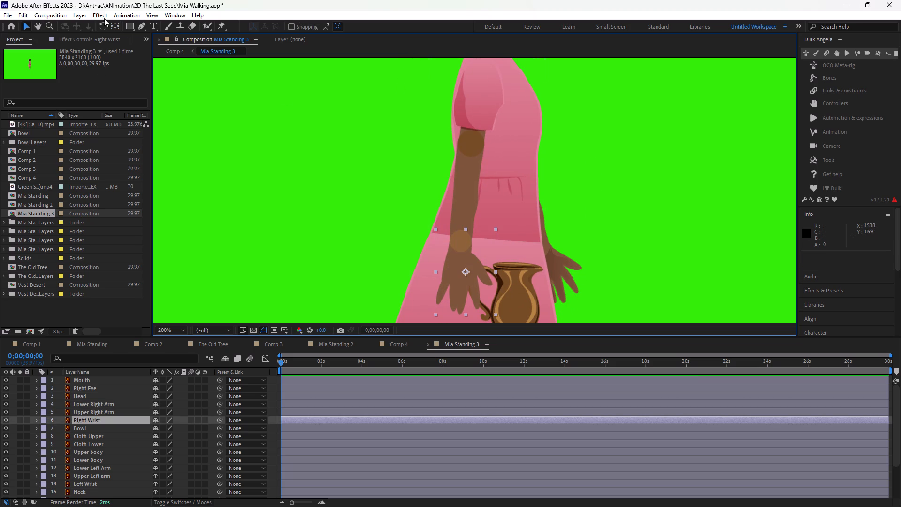
left_click(110, 27)
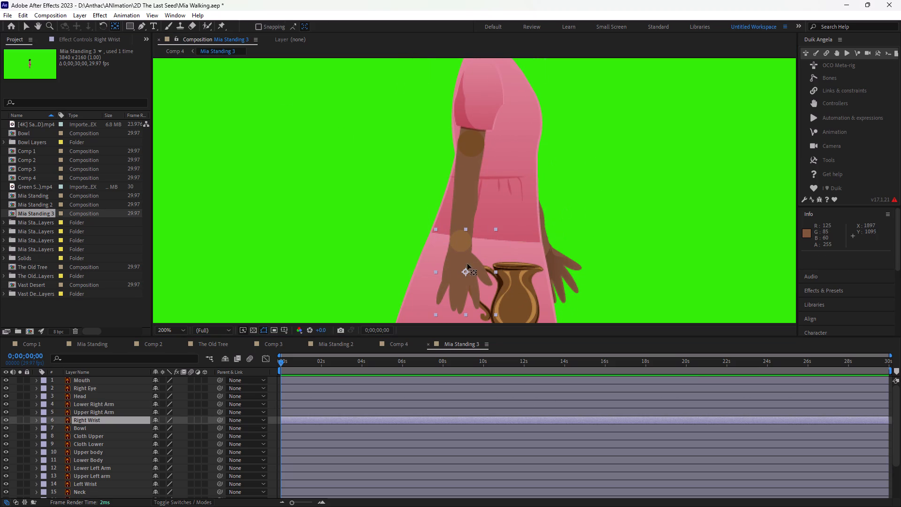
left_click_drag(464, 271, 460, 247)
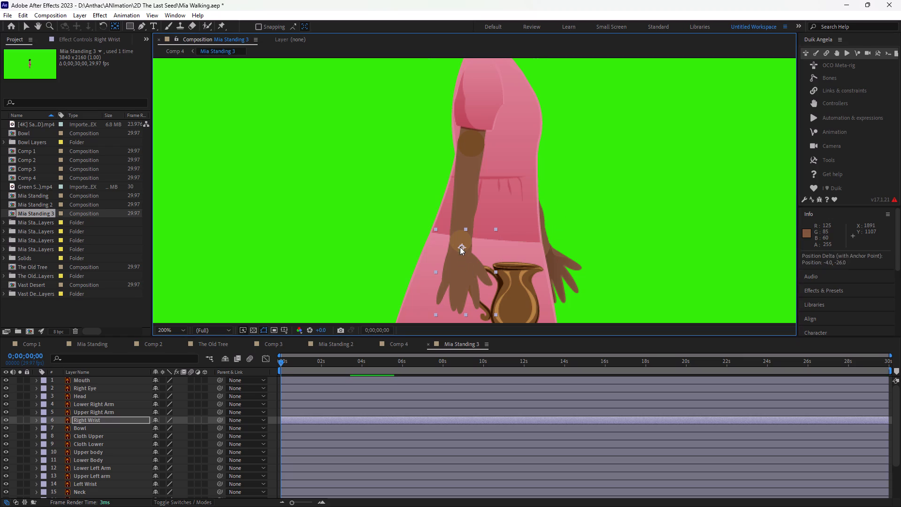
left_click_drag(460, 247, 460, 244)
left_click_drag(460, 244, 459, 241)
left_click_drag(459, 241, 459, 241)
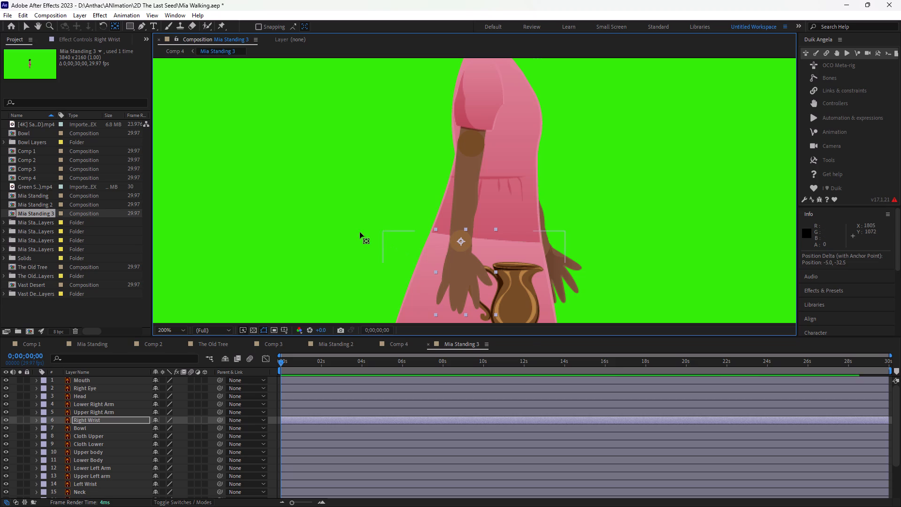
left_click(348, 230)
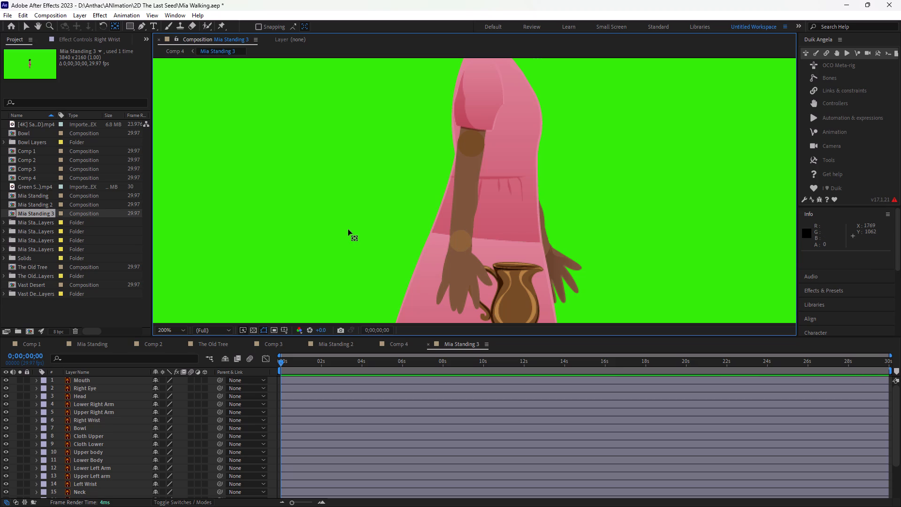
Move the Cloth Upper layer's anchor point down to hip level, just above the hem of the upper dress.
left_click(525, 132)
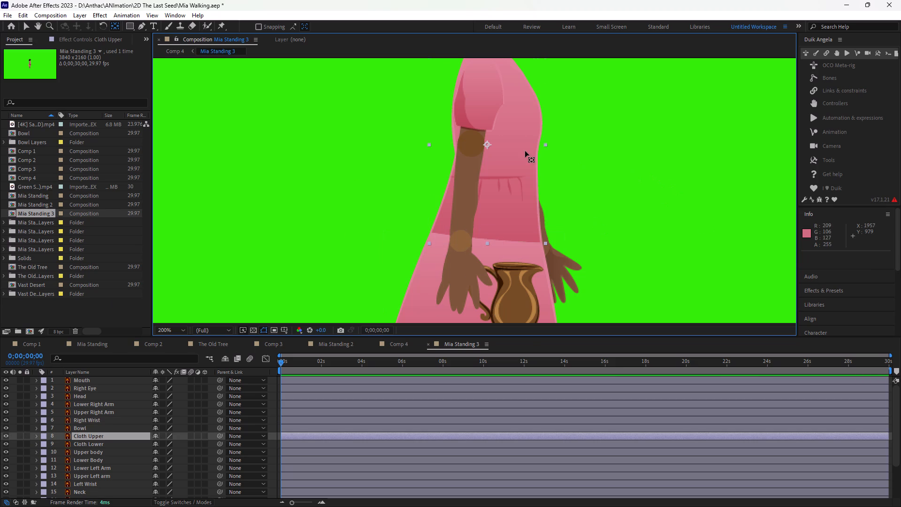
left_click_drag(488, 146, 489, 184)
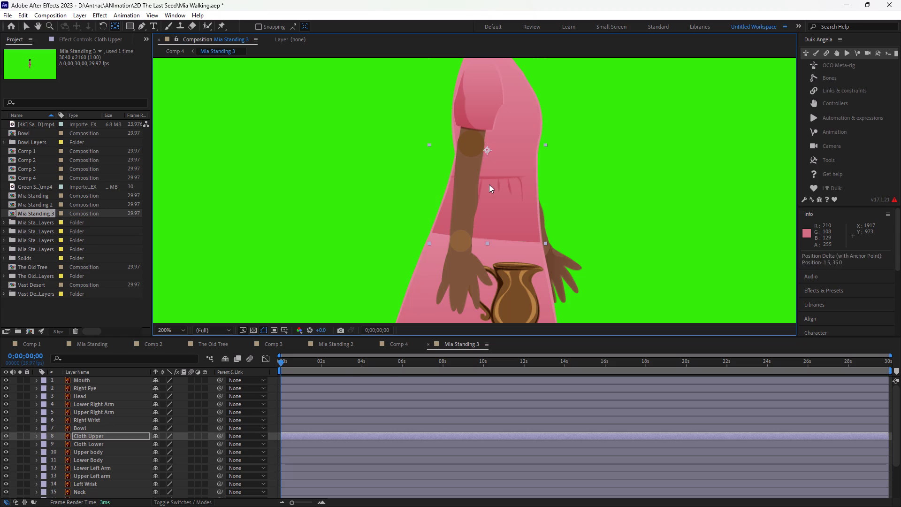
left_click_drag(489, 184, 485, 218)
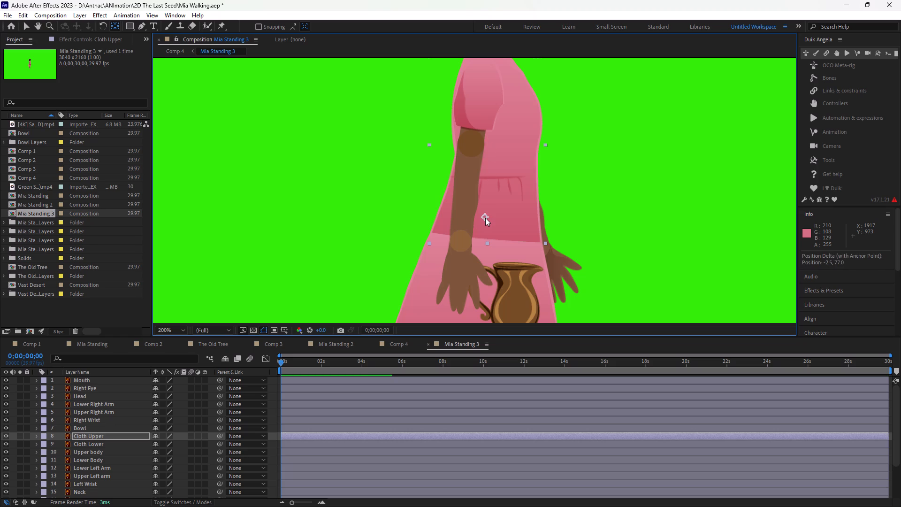
left_click_drag(485, 218, 484, 223)
Move the Cloth Lower layer's anchor point up to the top of the skirt, just below the upper dress hem.
left_click(420, 273)
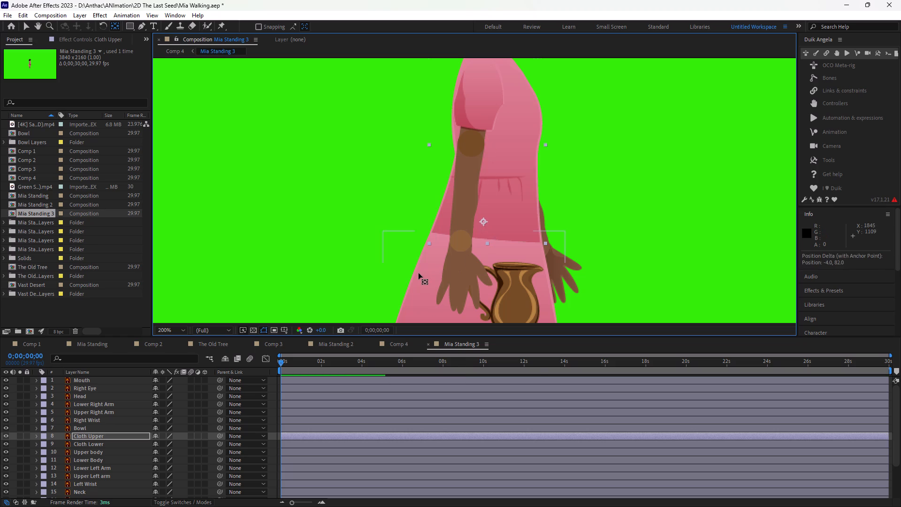
left_click_drag(473, 317, 473, 316)
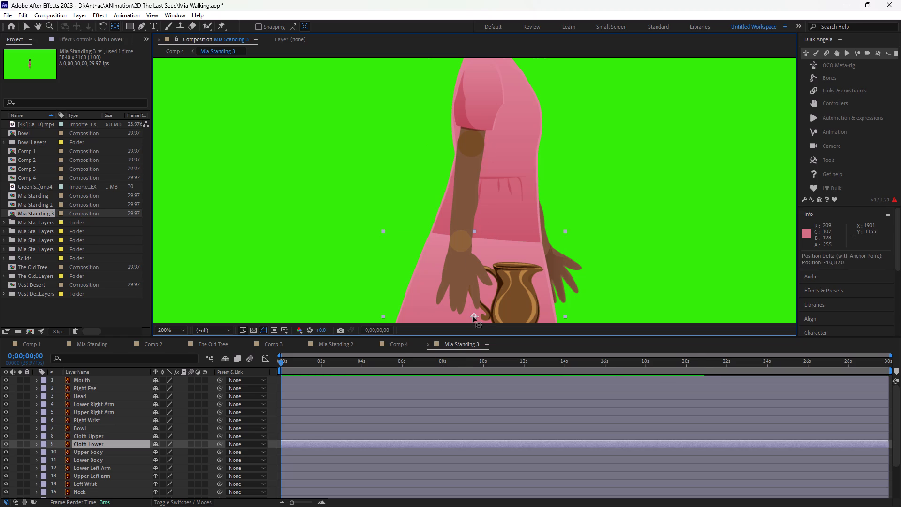
left_click_drag(473, 316, 480, 247)
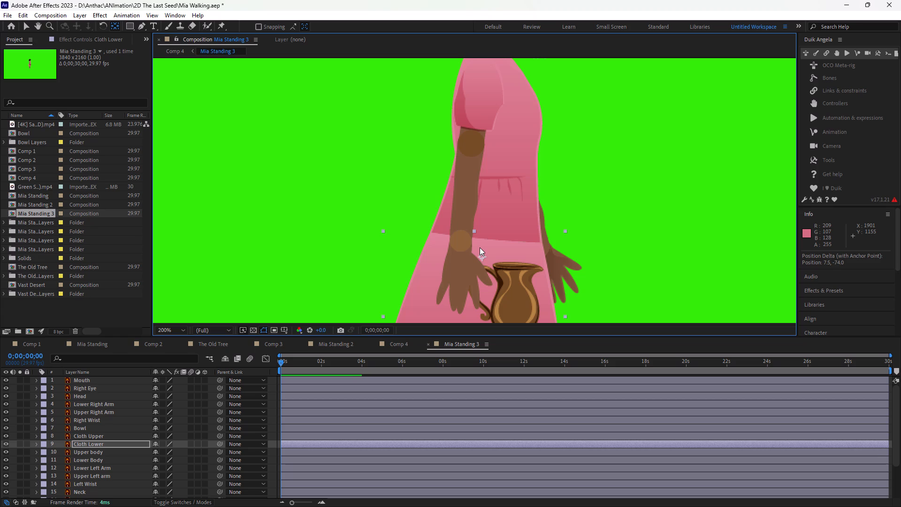
left_click_drag(480, 247, 477, 250)
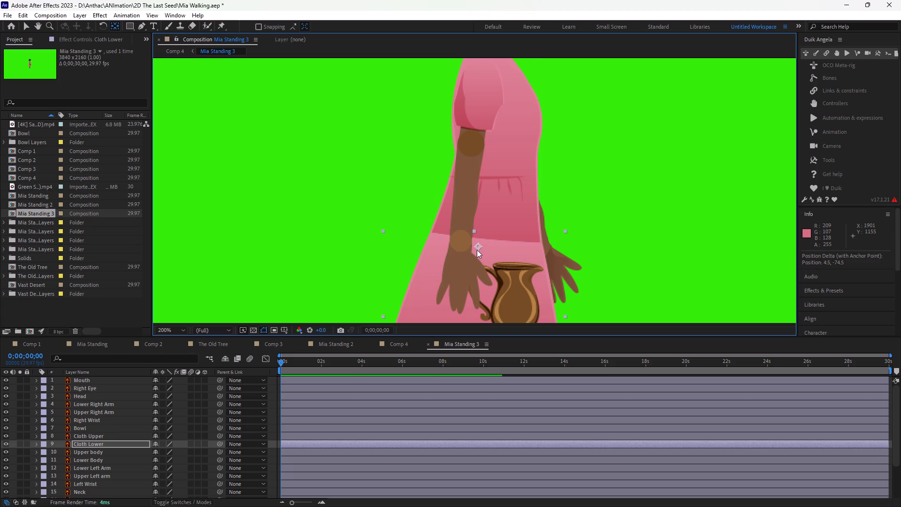
left_click_drag(477, 250, 477, 249)
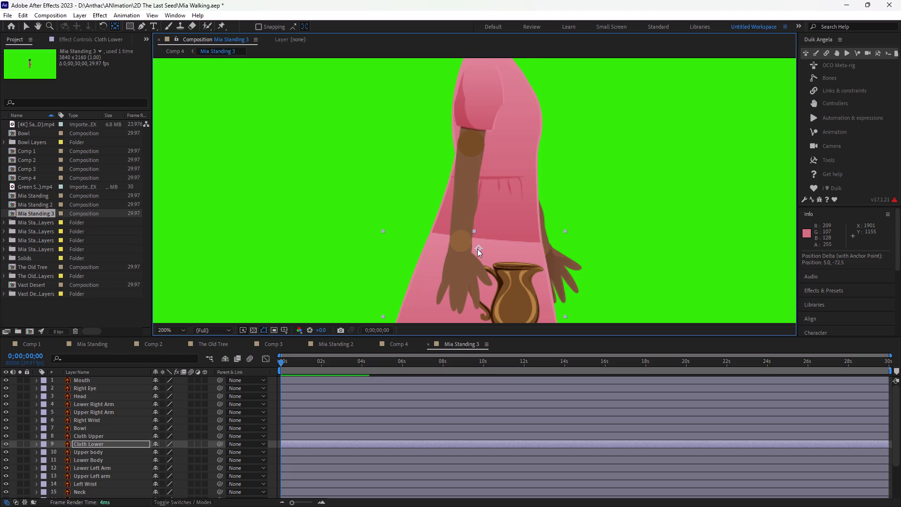
Hide the Cloth Lower and Cloth Upper layers to expose the body beneath the dress.
key("h")
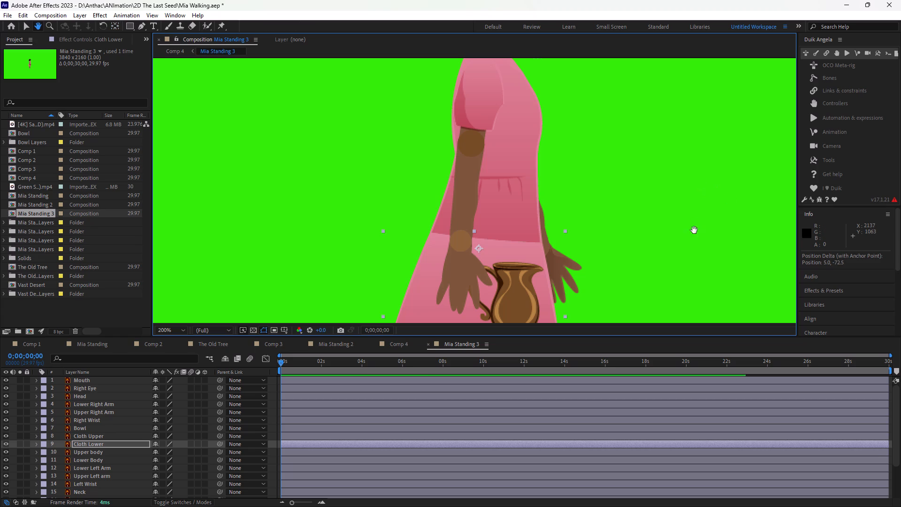
left_click_drag(694, 230, 675, 167)
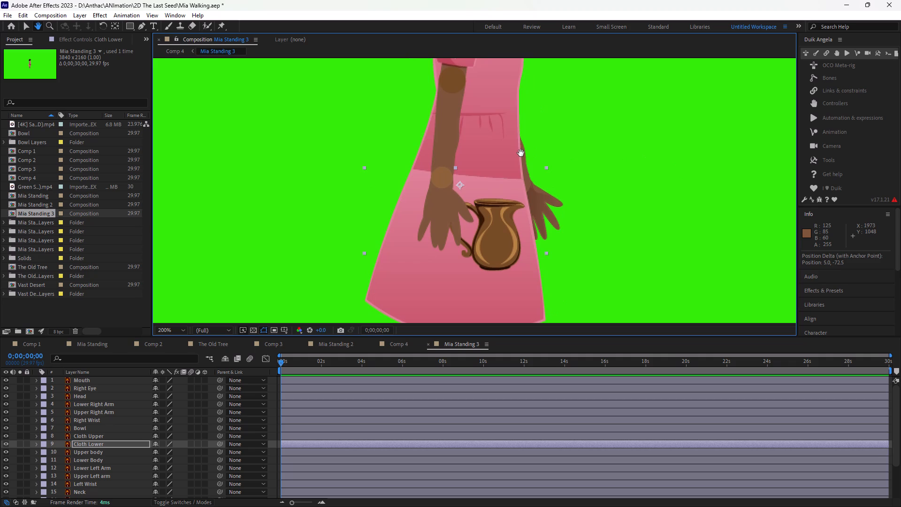
key("v")
left_click(522, 286)
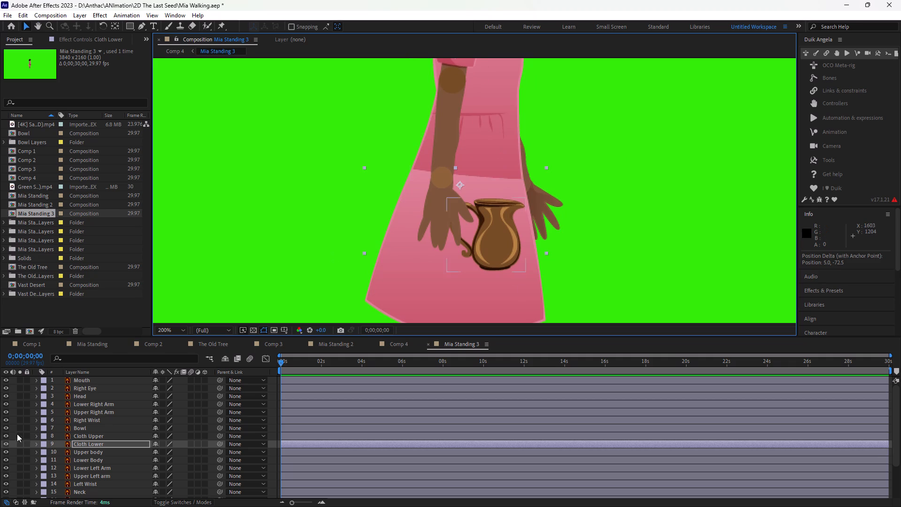
left_click(6, 446)
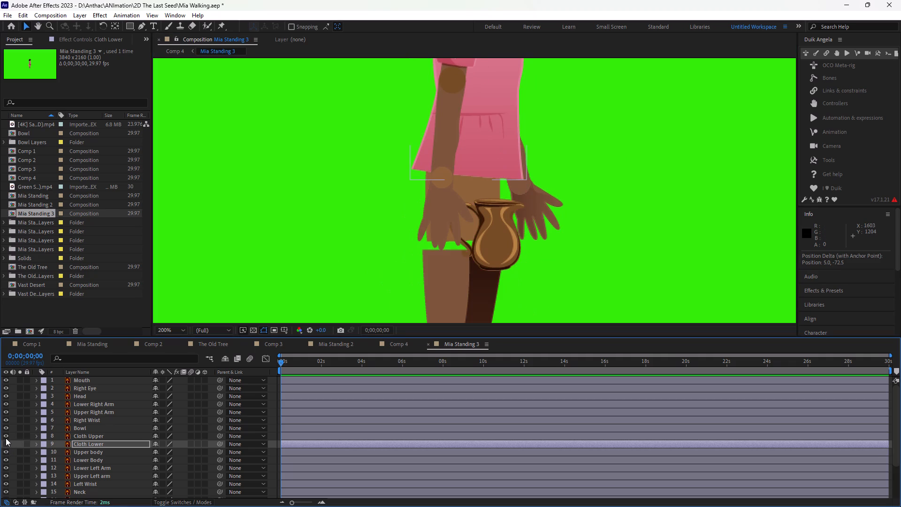
left_click(6, 435)
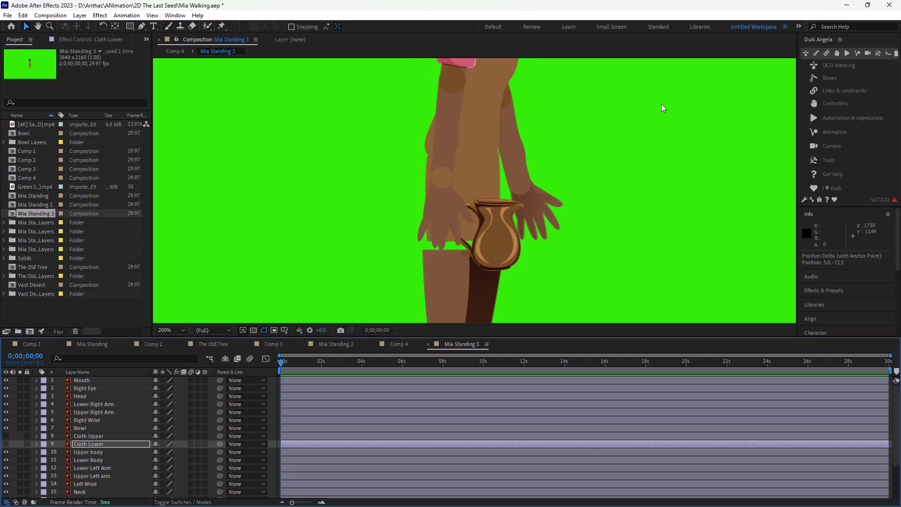
Move the Upper body layer's anchor point down to the hips, near the bottom center of the torso.
key("h")
left_click_drag(650, 123, 654, 135)
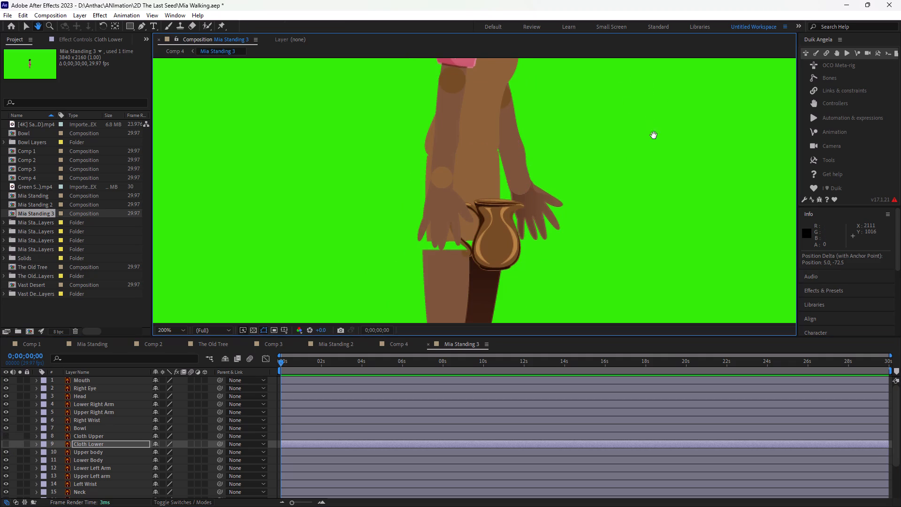
left_click_drag(654, 135, 655, 209)
key("v")
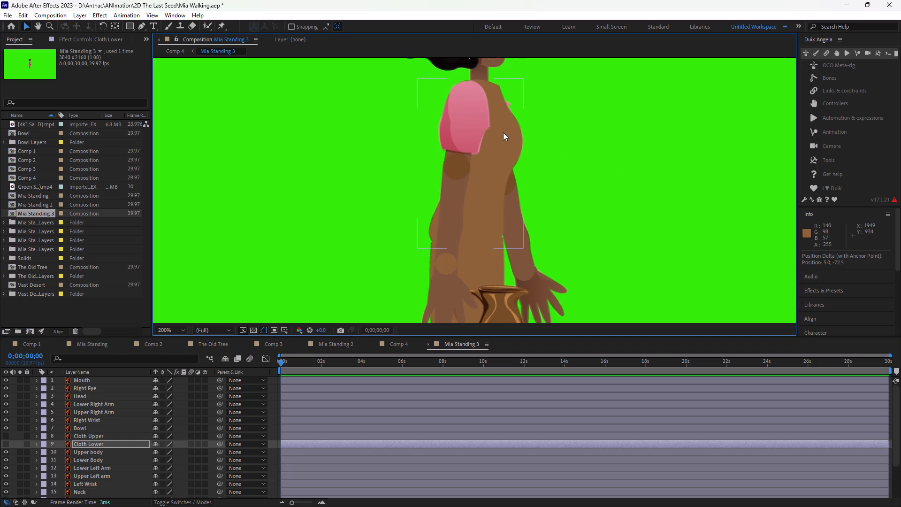
left_click(503, 132)
left_click(116, 25)
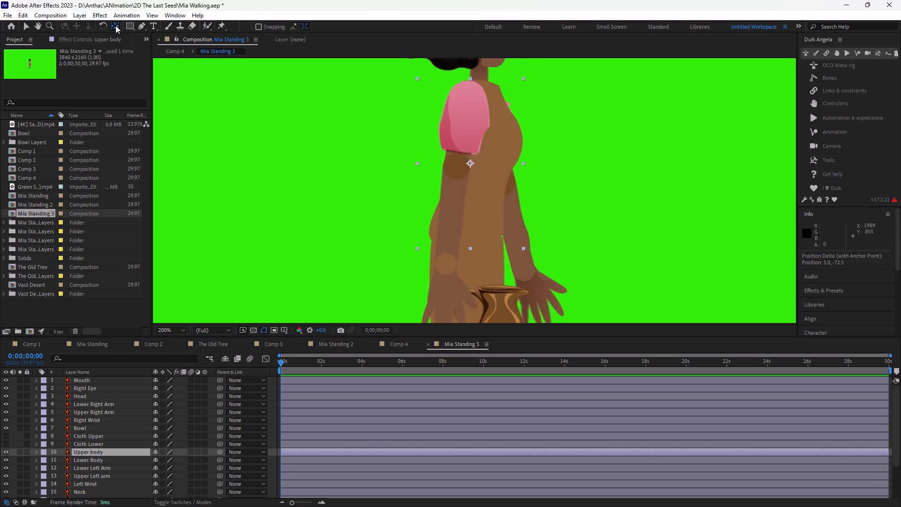
left_click_drag(470, 164, 473, 184)
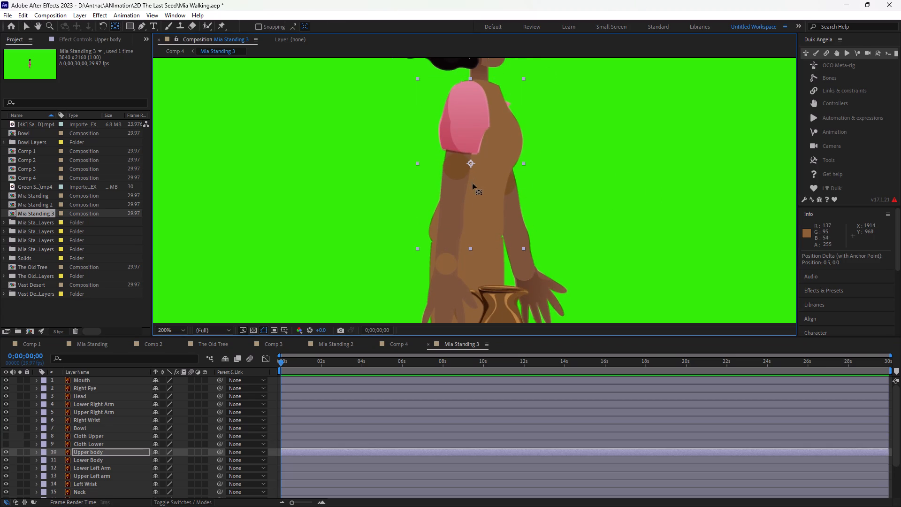
left_click_drag(473, 184, 466, 236)
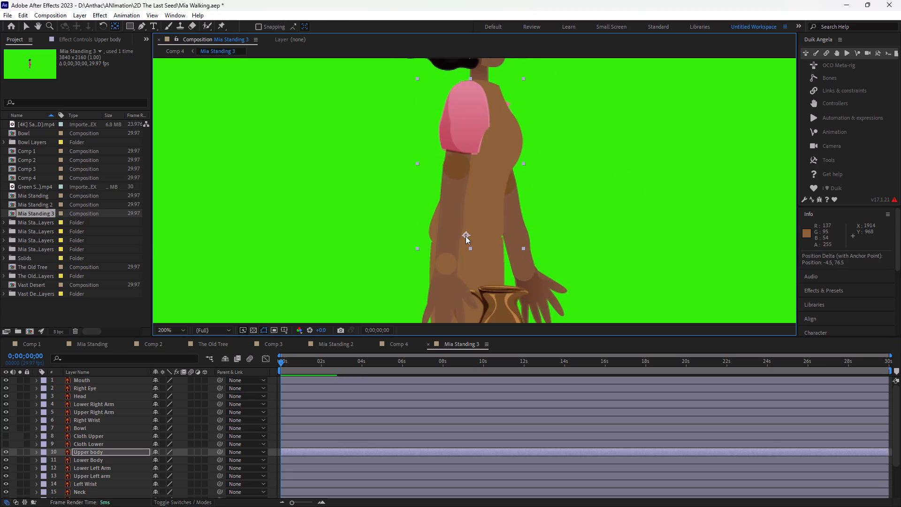
left_click_drag(466, 236, 465, 235)
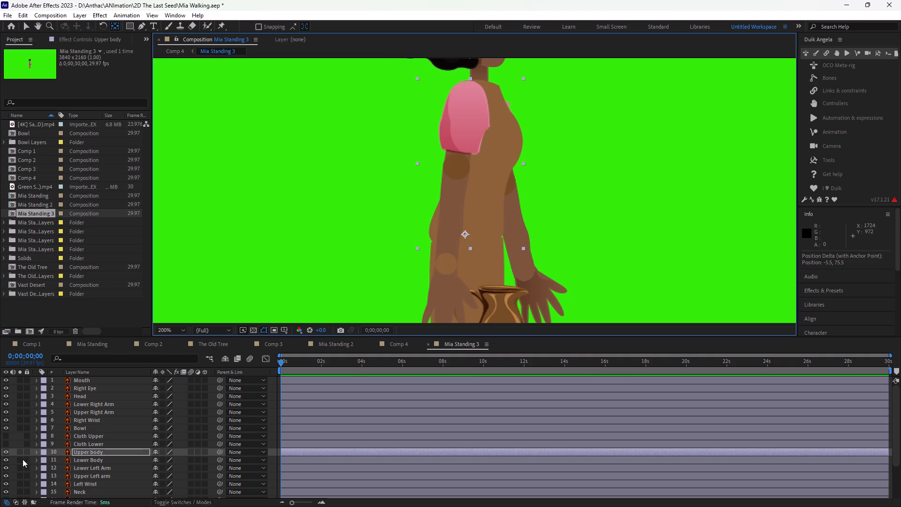
Hide the Lower Body and Upper body layers to expose the left arm.
left_click(6, 461)
left_click(6, 453)
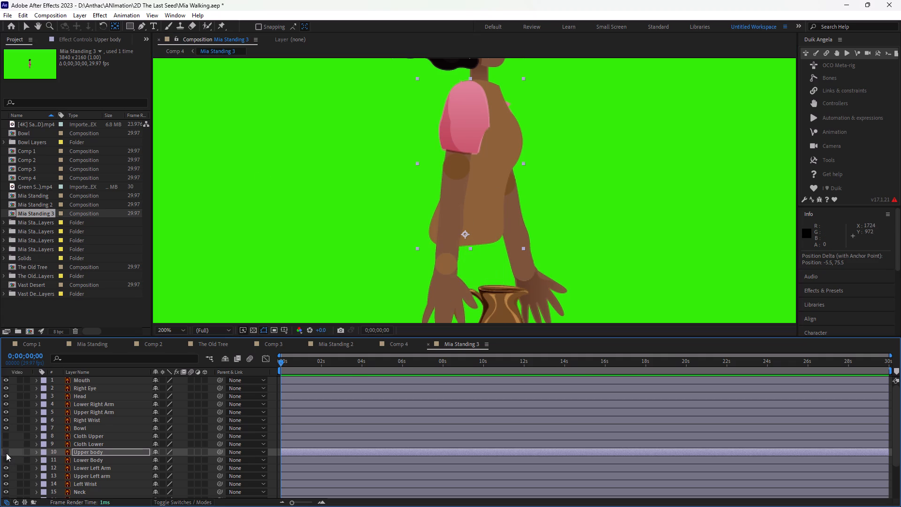
Move the Upper Left arm layer's anchor point up to the shoulder joint inside the left sleeve.
left_click(497, 142)
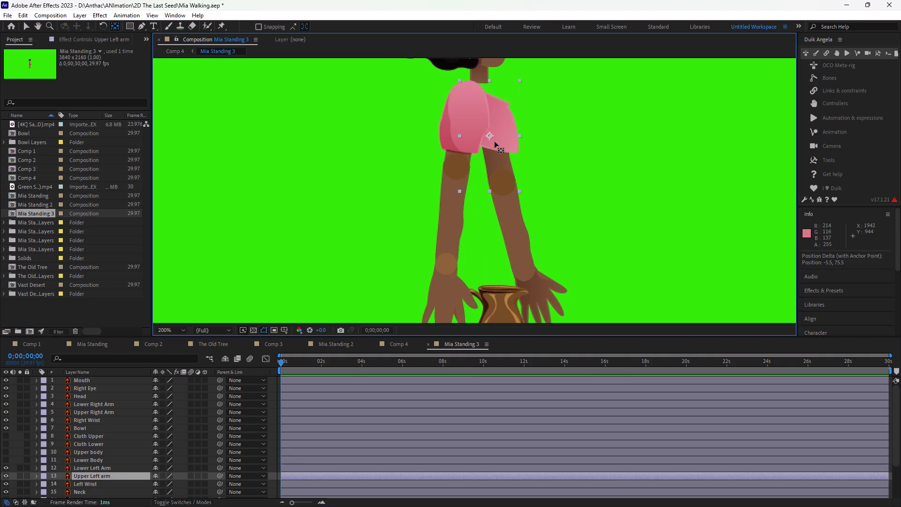
left_click_drag(489, 138, 493, 111)
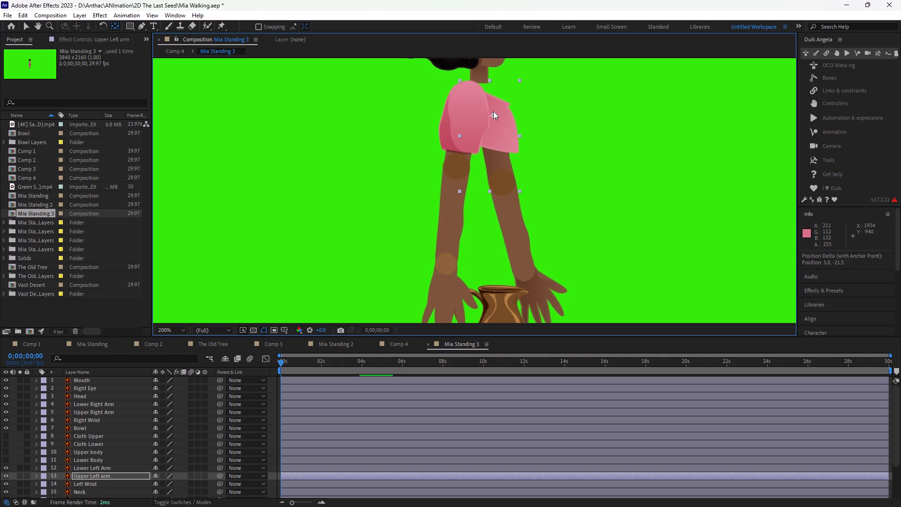
left_click_drag(493, 111, 492, 107)
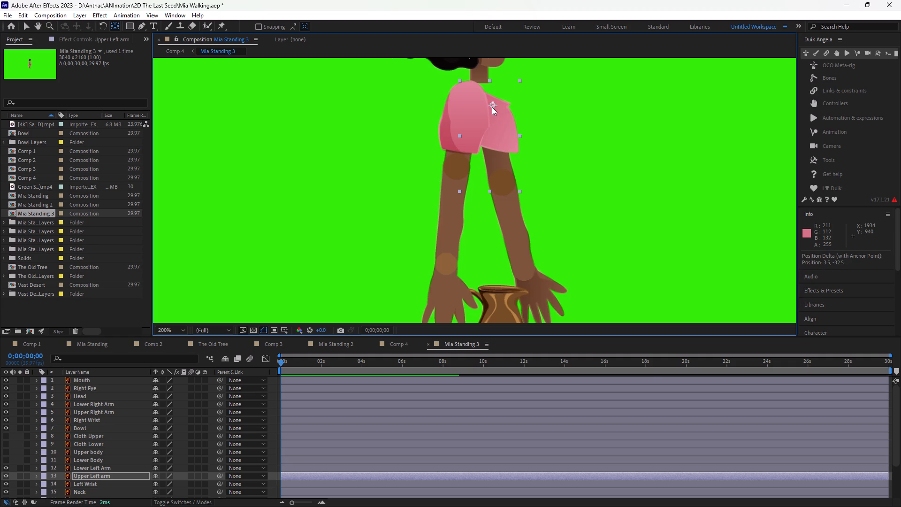
left_click_drag(492, 107, 491, 106)
Move the Lower Left Arm layer's anchor point up to the center of the elbow joint circle.
left_click(519, 236)
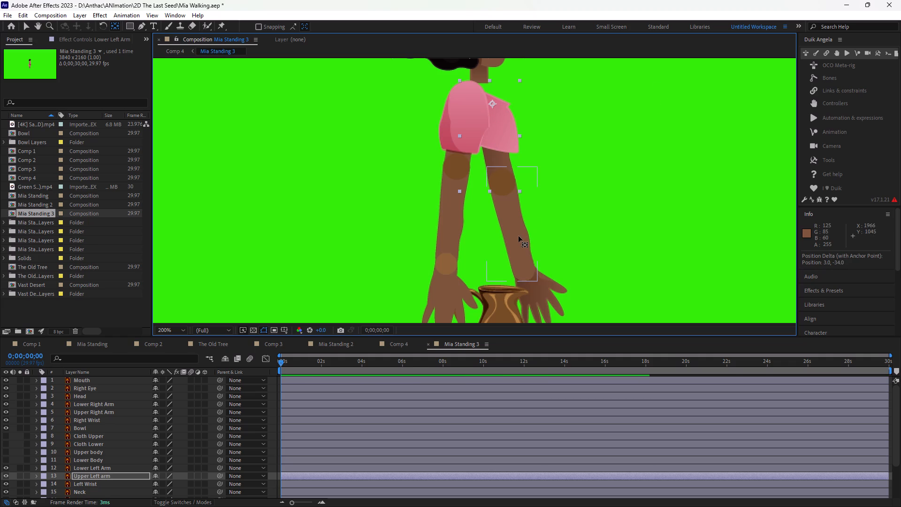
left_click_drag(511, 227, 500, 187)
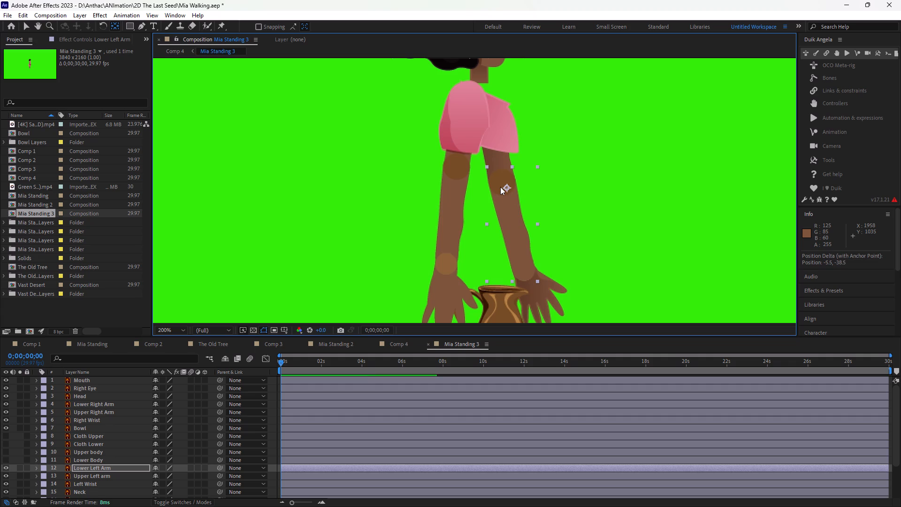
left_click_drag(500, 187, 503, 184)
left_click_drag(503, 184, 501, 184)
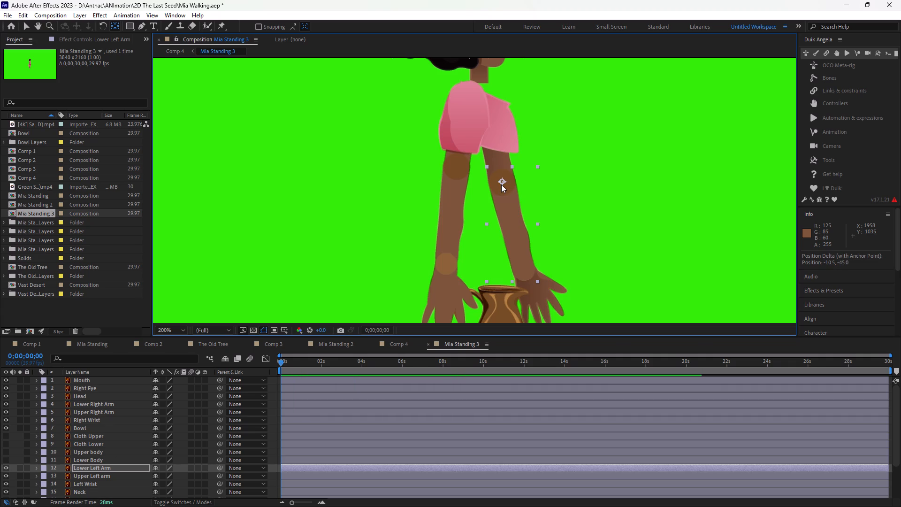
left_click_drag(501, 184, 501, 186)
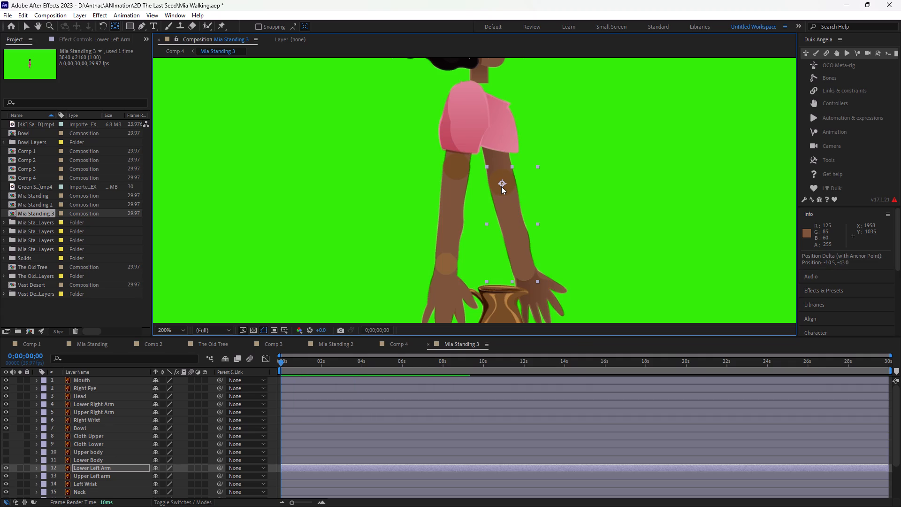
left_click_drag(501, 186, 503, 185)
left_click_drag(503, 185, 502, 185)
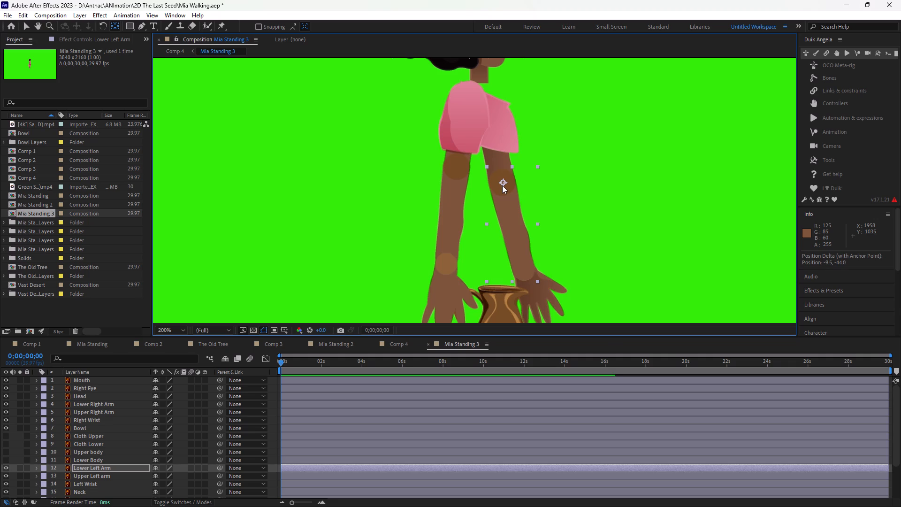
left_click_drag(502, 185, 501, 184)
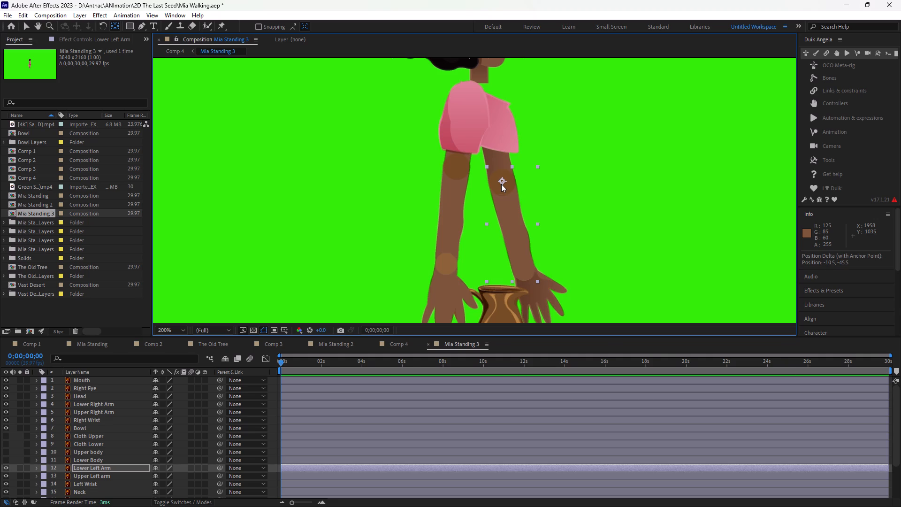
left_click_drag(501, 184, 502, 185)
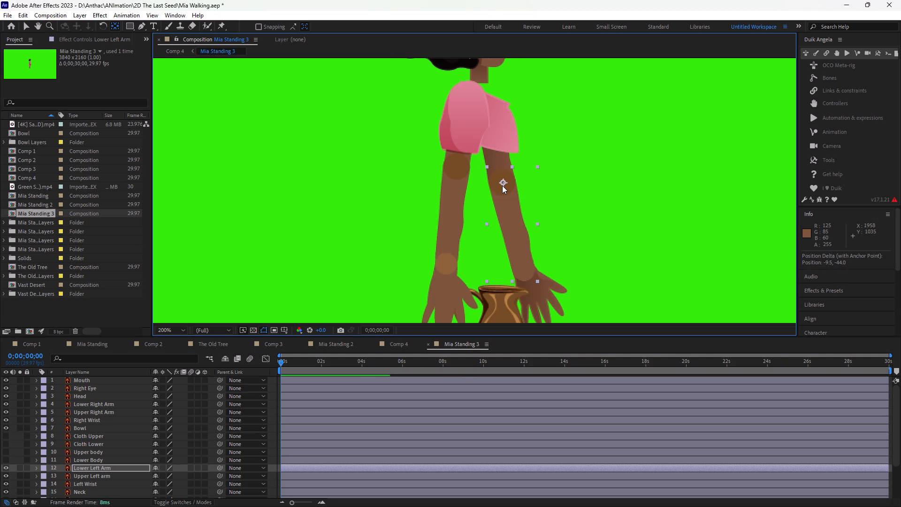
left_click_drag(502, 185, 502, 185)
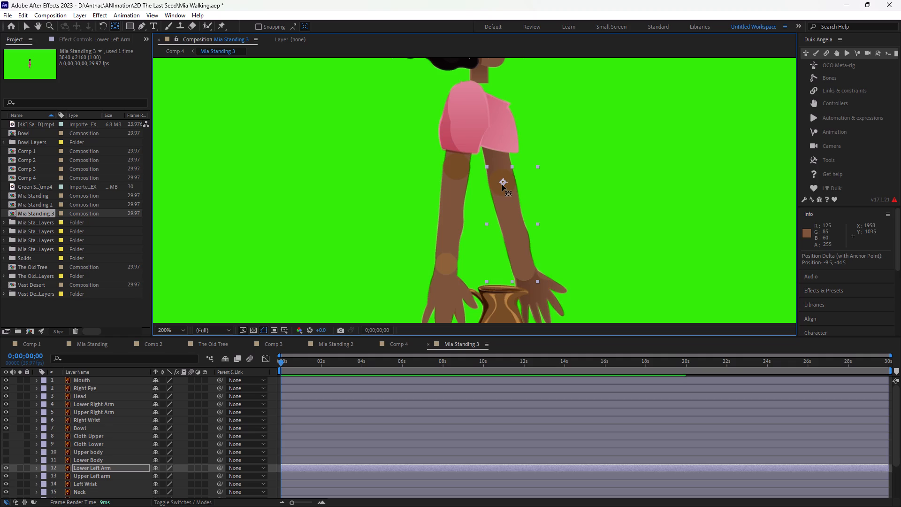
left_click(571, 202)
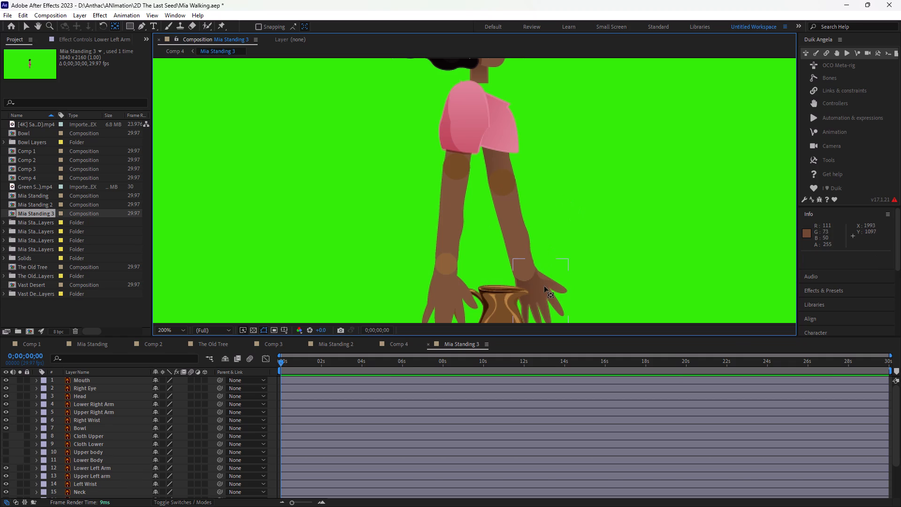
Move the Left Wrist layer's anchor point up to the wrist joint, where the hand meets the forearm.
left_click(544, 287)
left_click_drag(540, 294, 539, 293)
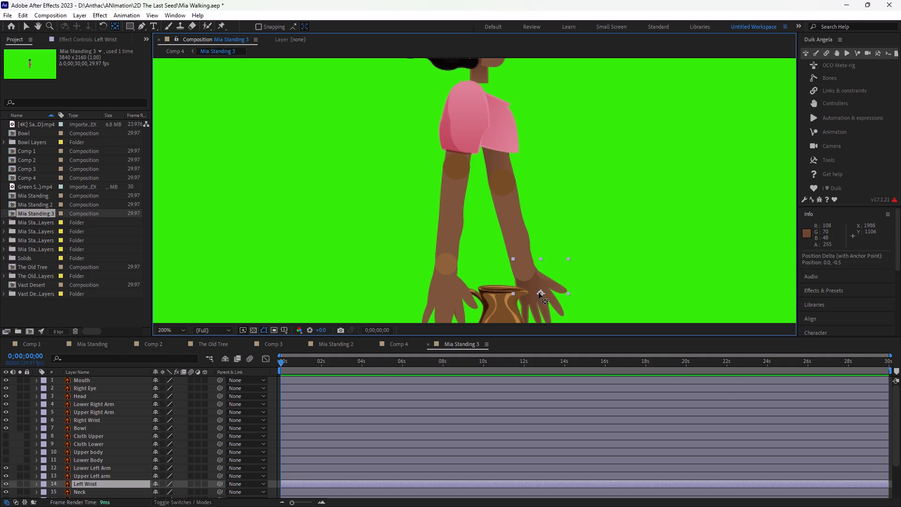
left_click_drag(539, 293, 536, 290)
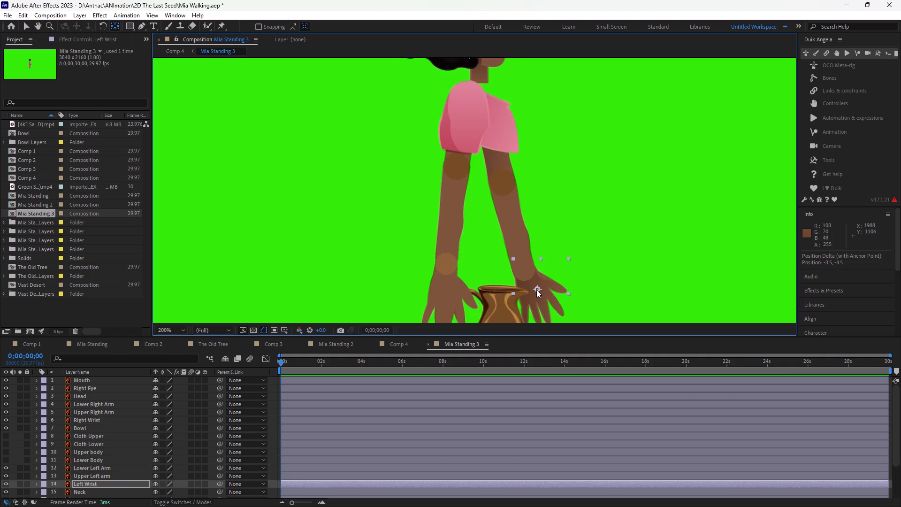
left_click_drag(536, 290, 526, 274)
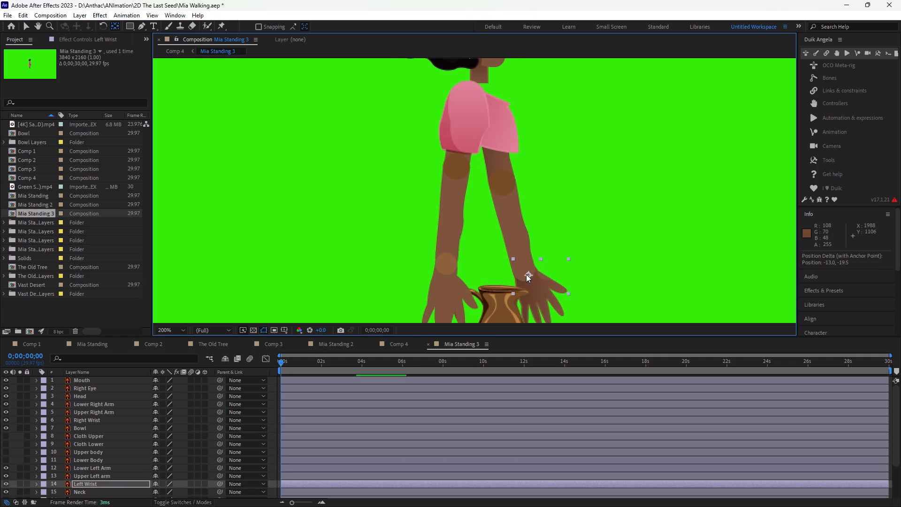
left_click_drag(526, 274, 524, 270)
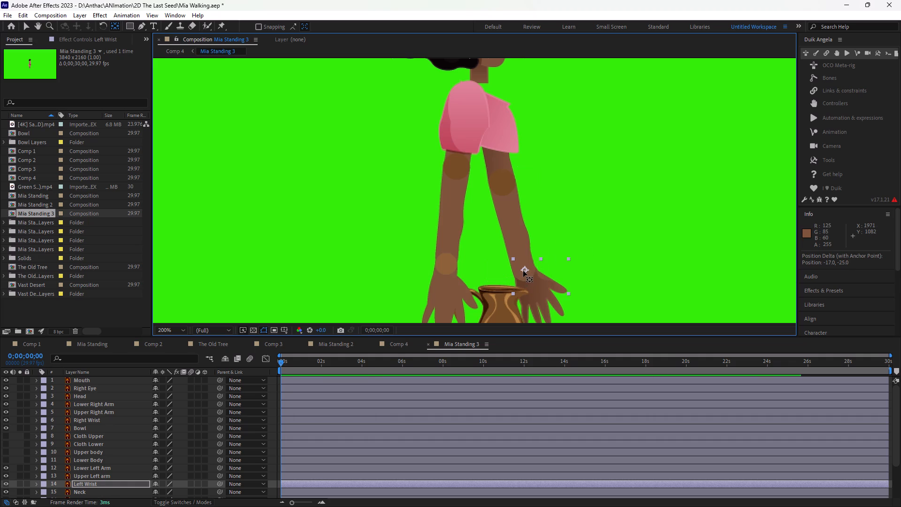
left_click(523, 271)
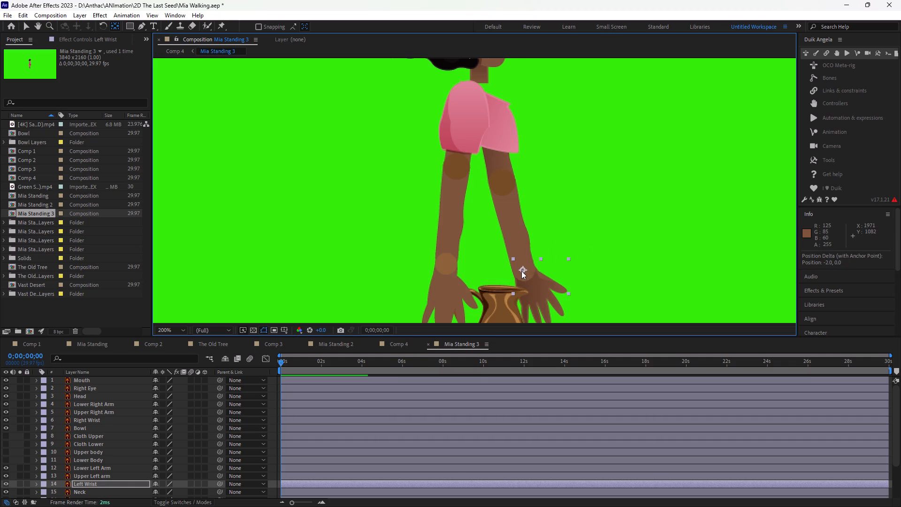
left_click(610, 260)
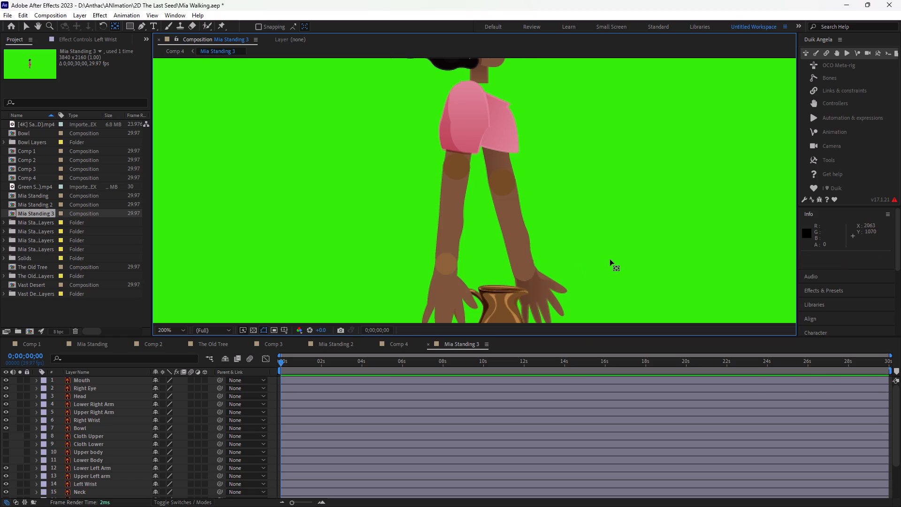
Lower the opacity of the Upper Right Leg, Lower Right Legt and Right Foot layers to 86%.
key("h")
left_click_drag(649, 279, 633, 179)
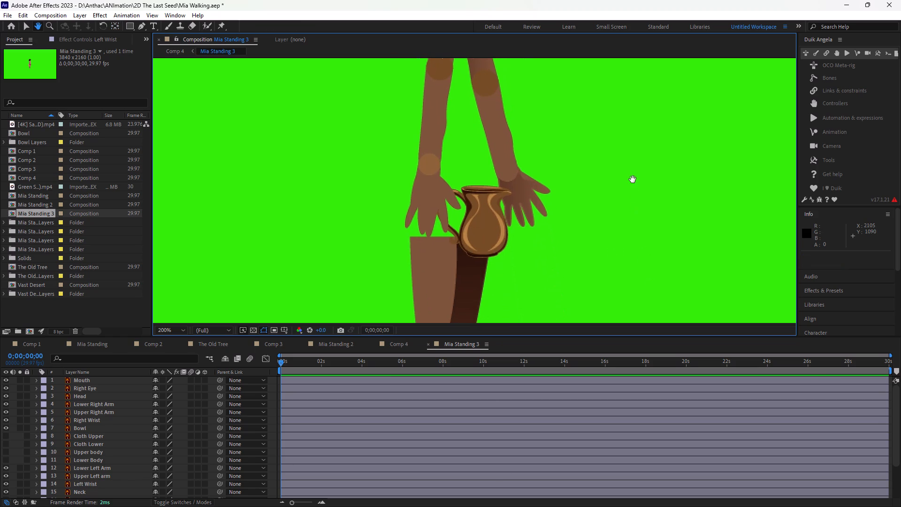
left_click_drag(653, 260, 653, 260)
left_click_drag(653, 260, 644, 125)
left_click_drag(669, 263, 674, 230)
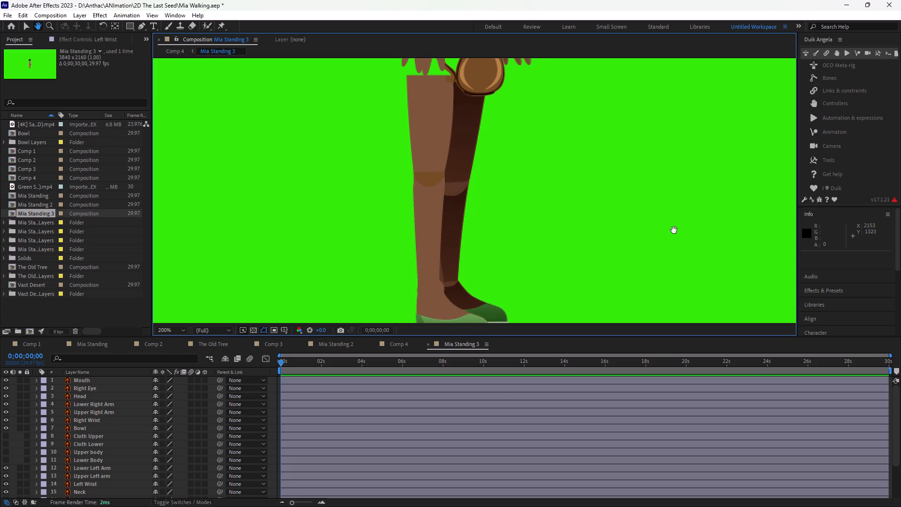
left_click_drag(674, 230, 673, 222)
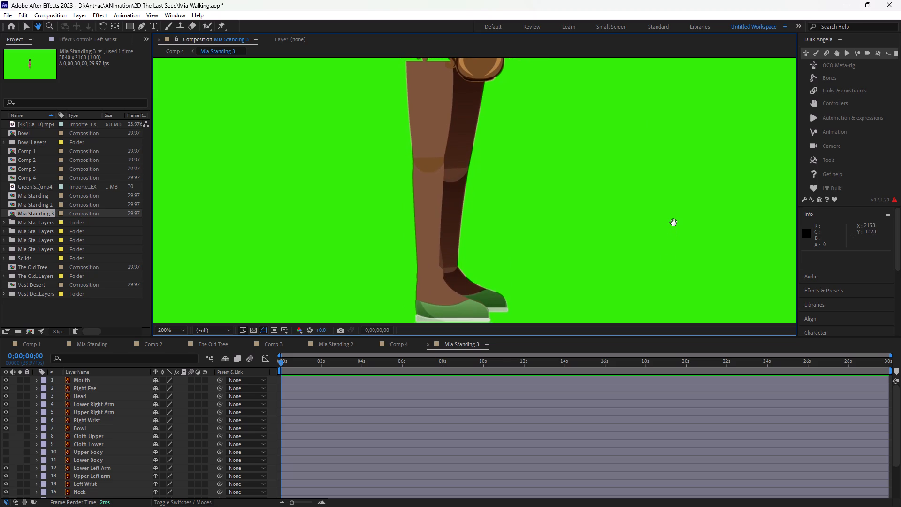
key("v")
scroll(146, 454, "down", 4)
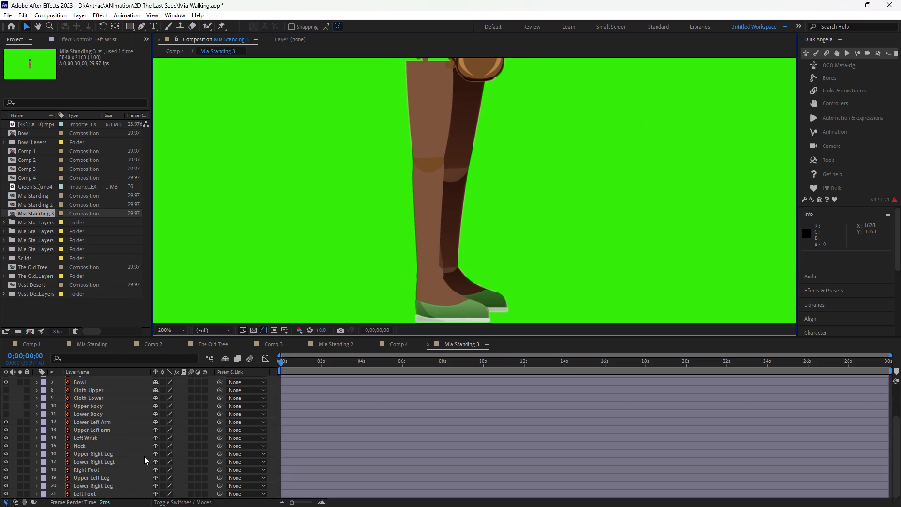
left_click(107, 470)
left_click(103, 462, "ctrl")
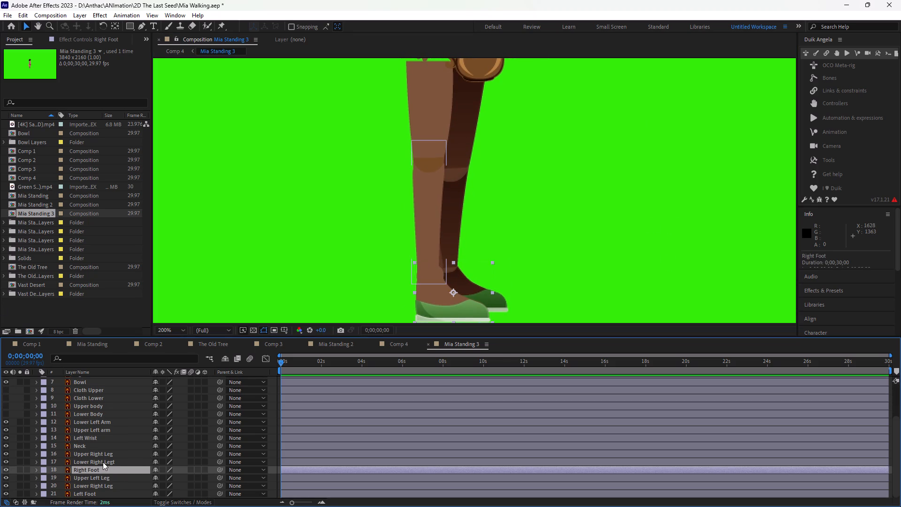
left_click(103, 454, "ctrl")
key("t")
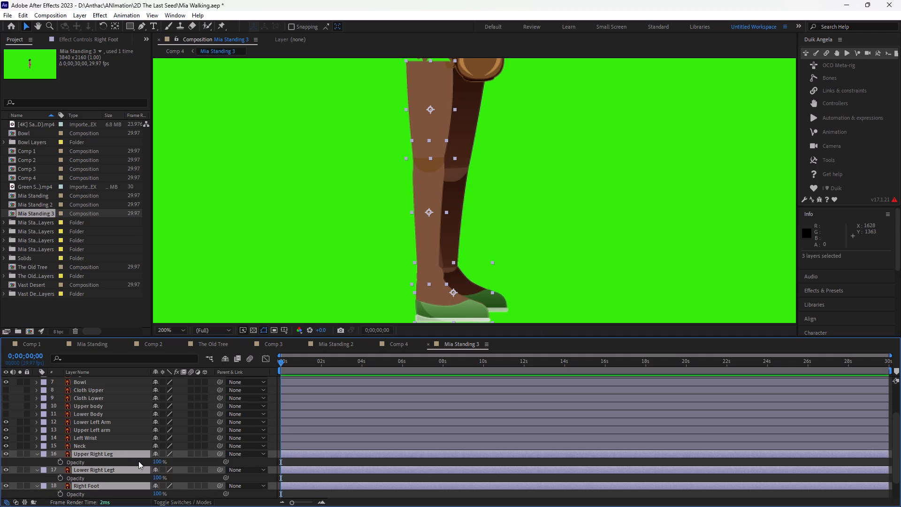
left_click_drag(155, 464, 149, 464)
left_click(223, 297)
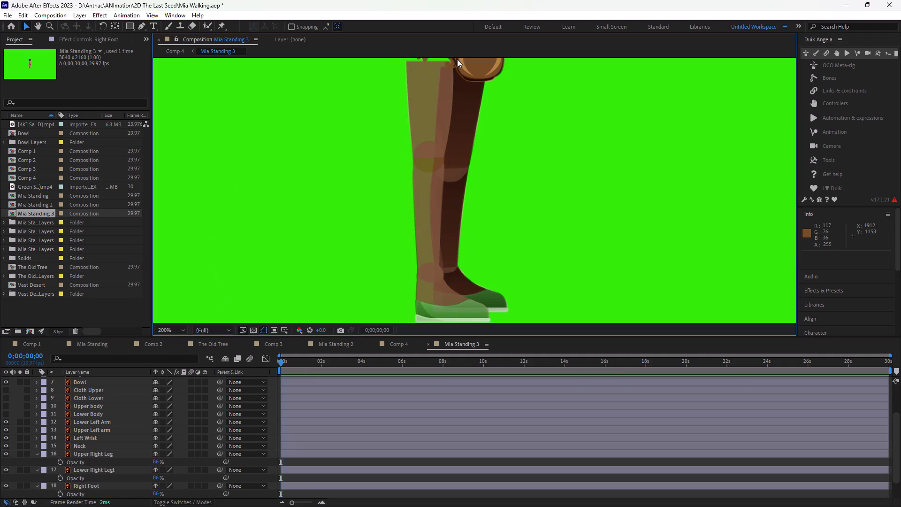
Move the Upper Right Leg layer's anchor point up to the hip end, near the top center of the thigh.
left_click(424, 95)
left_click(115, 23)
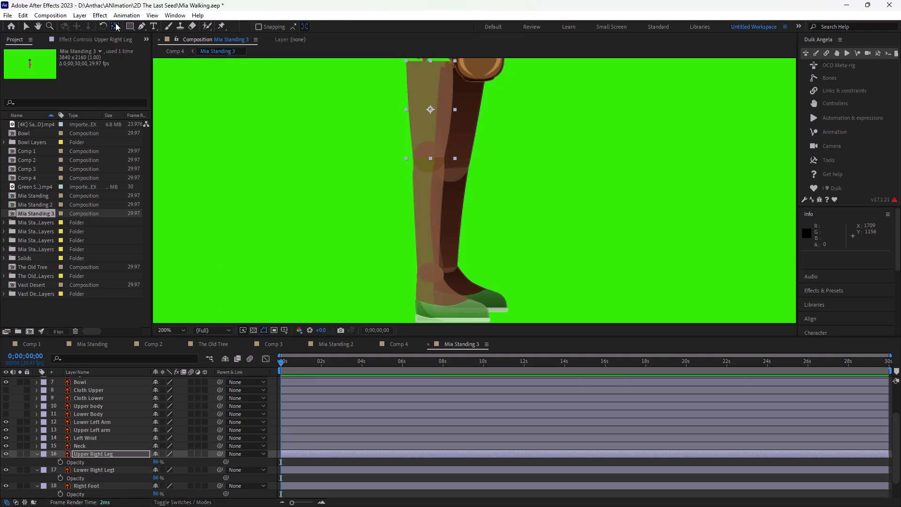
left_click_drag(428, 108, 429, 102)
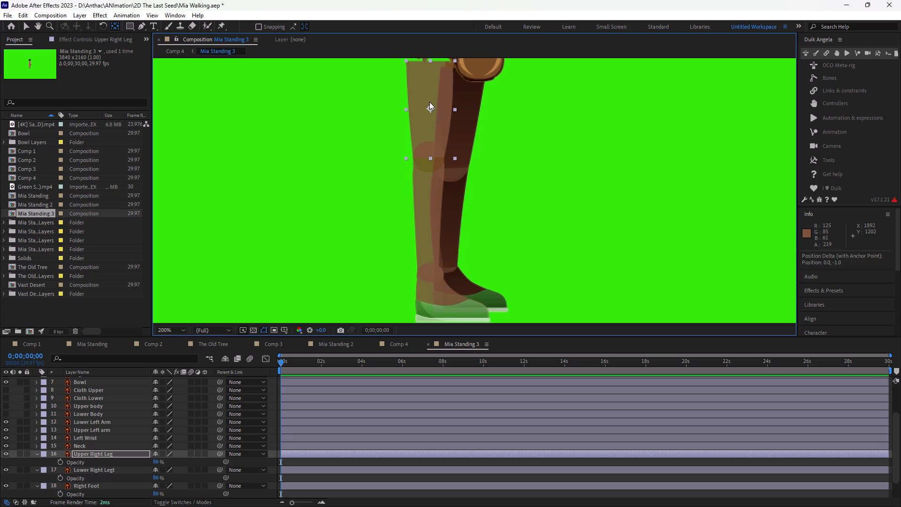
left_click_drag(429, 102, 425, 72)
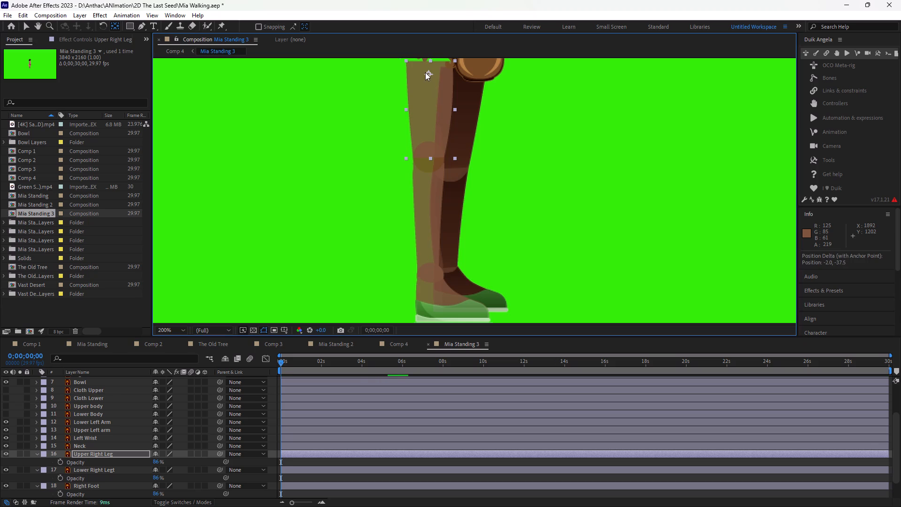
left_click_drag(425, 72, 427, 69)
left_click_drag(427, 69, 427, 68)
Move the Lower Right Legt layer's anchor point up to the center of the knee overlap.
left_click(428, 209)
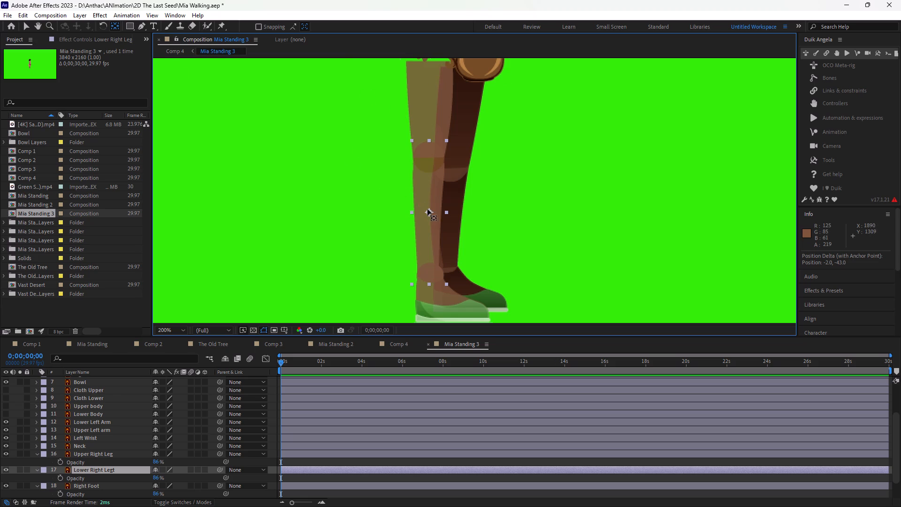
left_click_drag(429, 211, 429, 174)
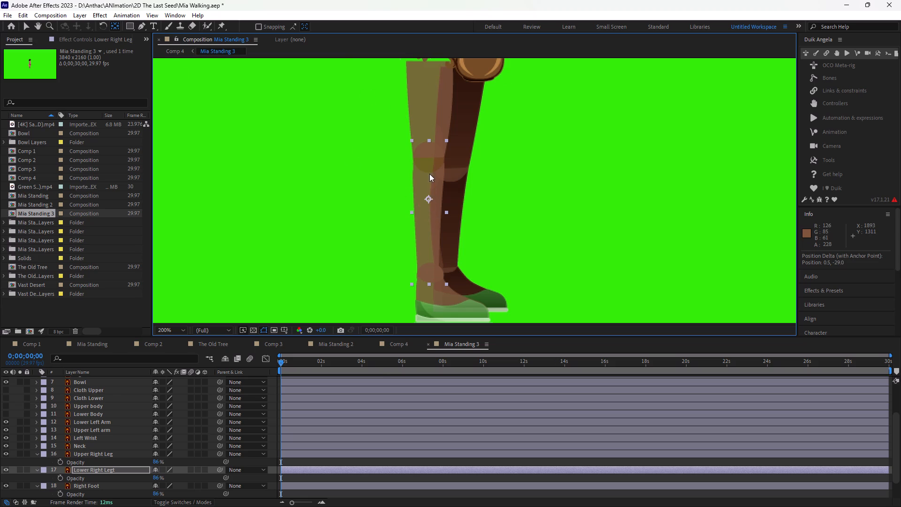
left_click_drag(429, 174, 429, 157)
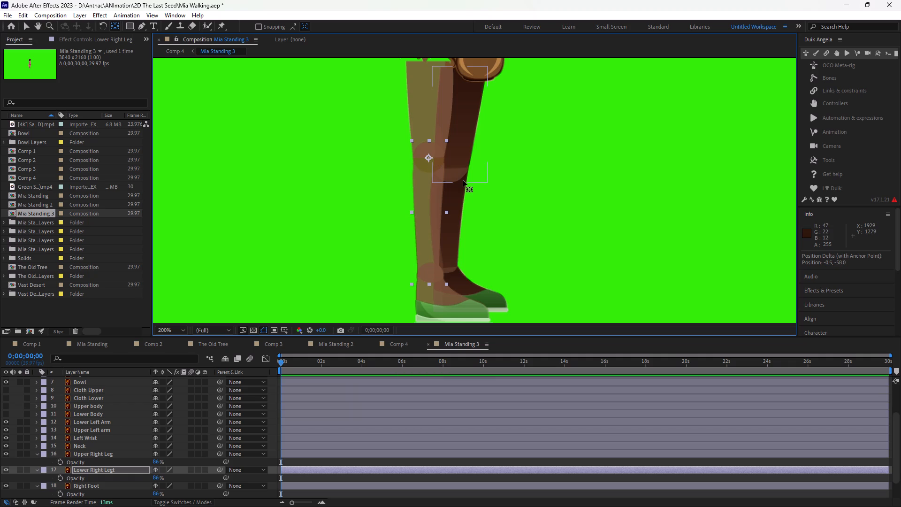
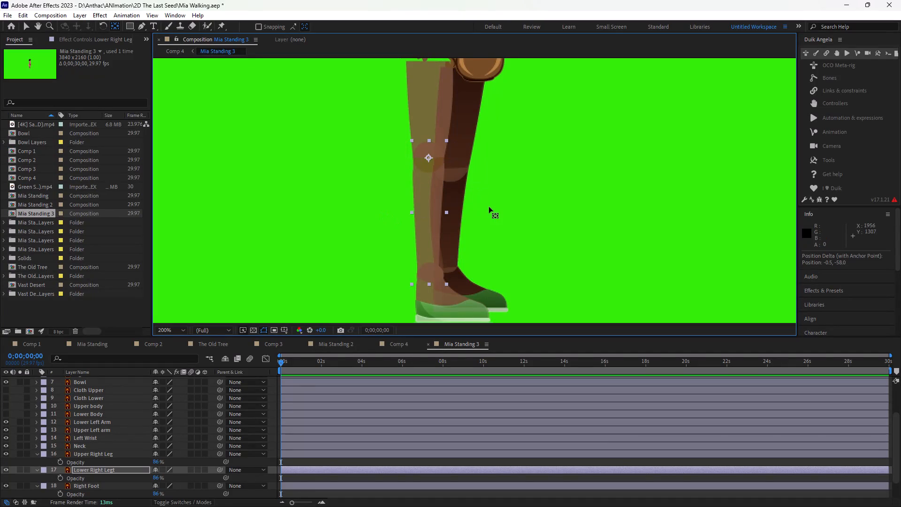
Move the Right Foot layer's anchor point up to the ankle joint, at the center of the overlap with the lower leg.
left_click(440, 298)
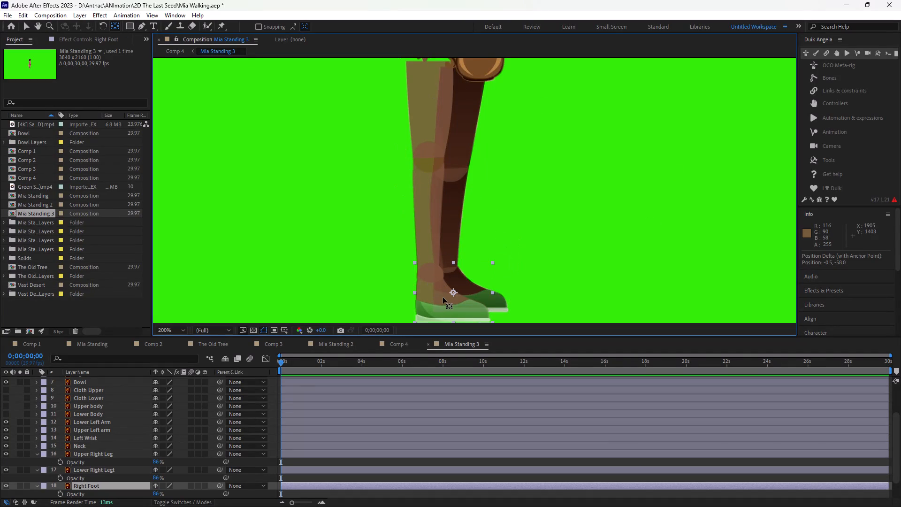
left_click_drag(453, 292, 442, 289)
left_click_drag(442, 289, 430, 277)
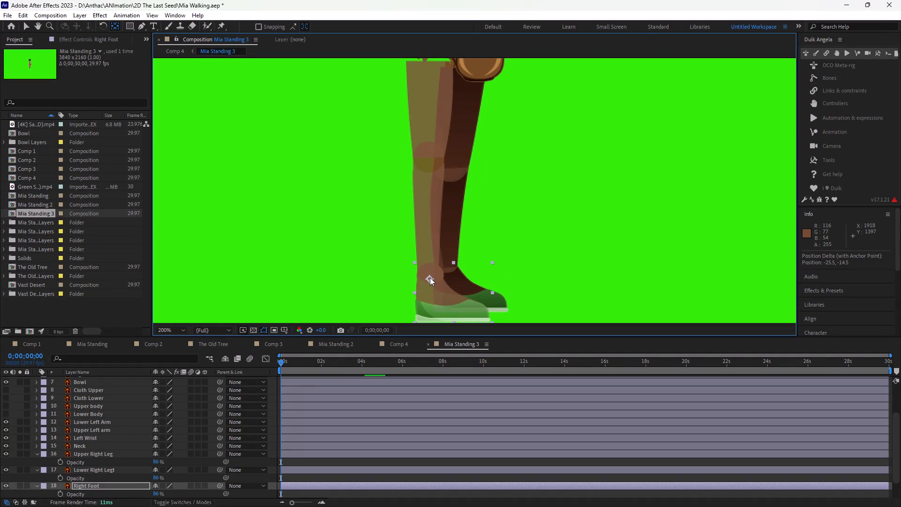
left_click_drag(430, 277, 432, 276)
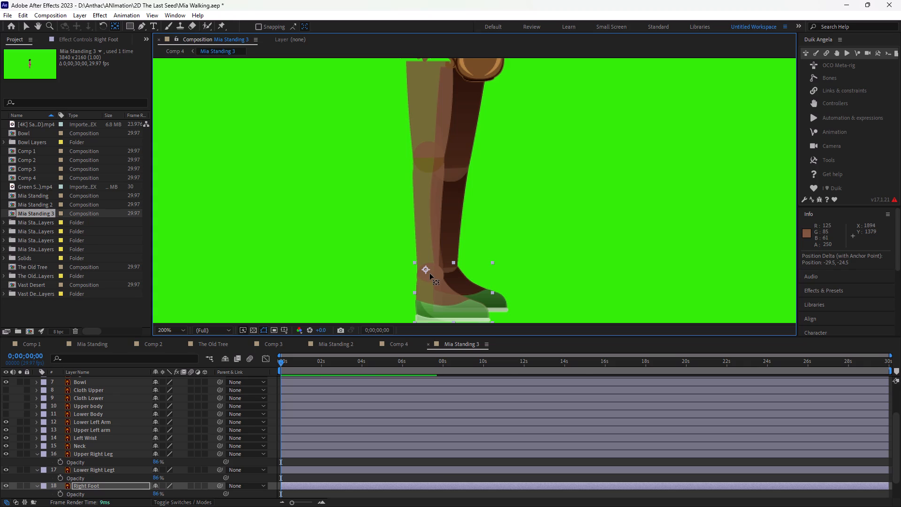
left_click_drag(425, 270, 429, 276)
left_click_drag(429, 276, 429, 277)
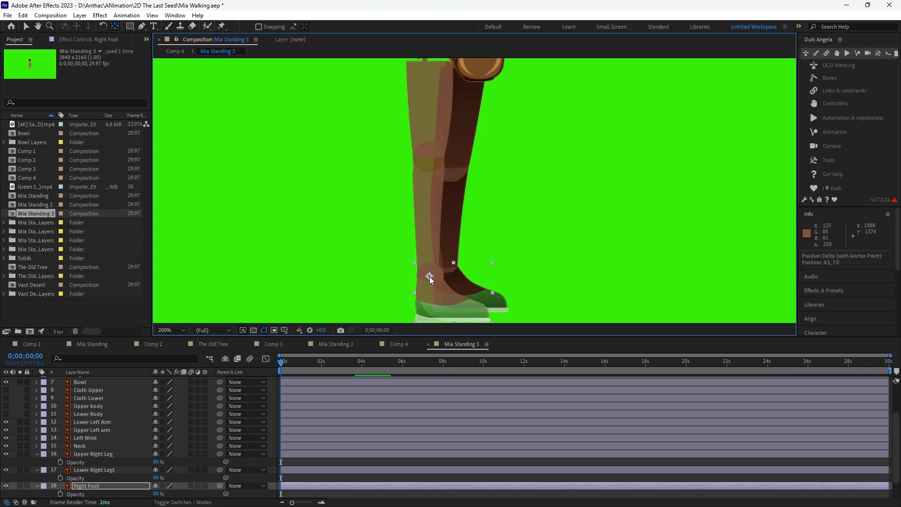
left_click_drag(429, 277, 431, 276)
left_click_drag(431, 276, 430, 276)
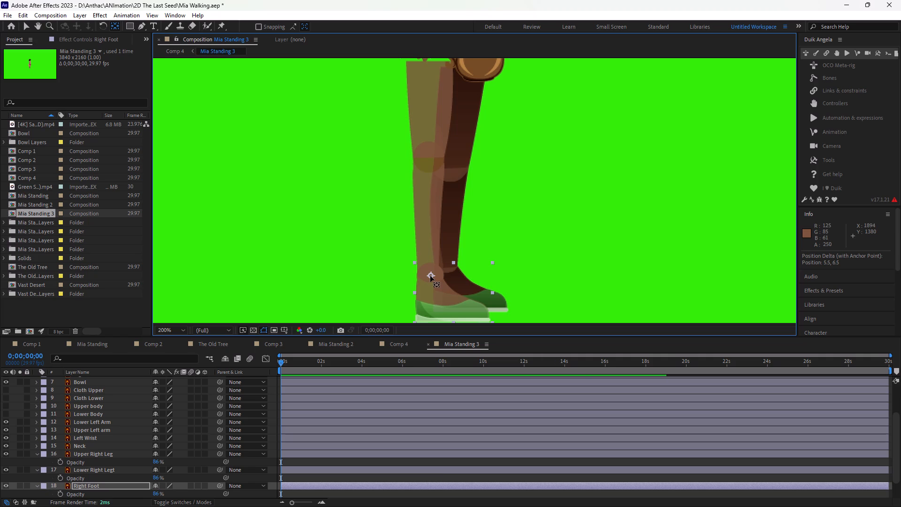
left_click(430, 274)
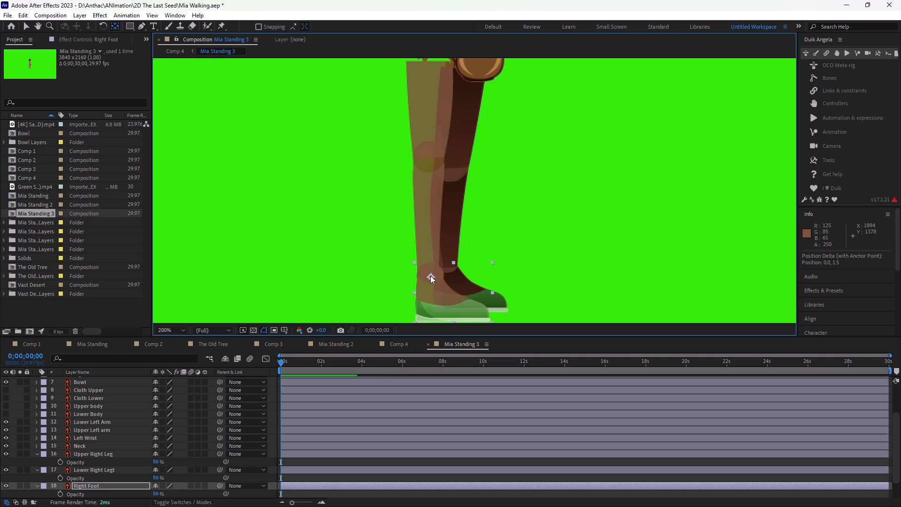
left_click(560, 227)
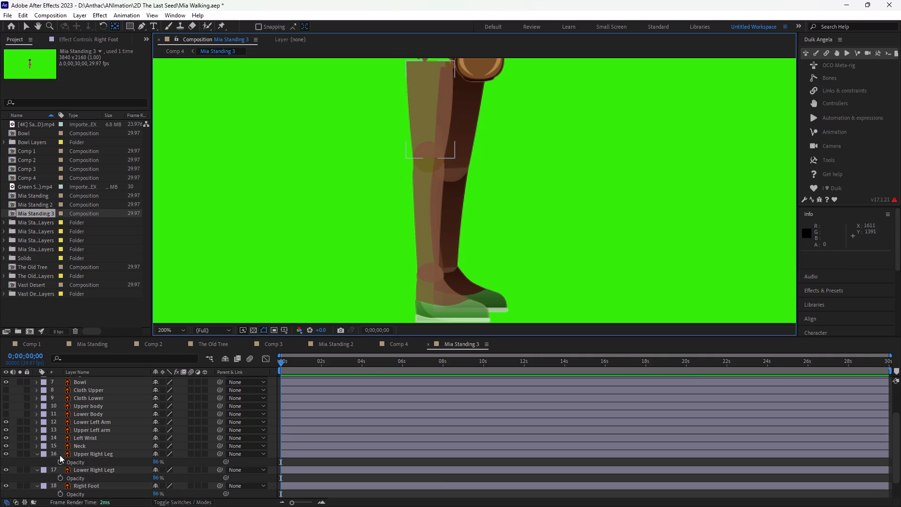
Collapse the opacity properties of the Upper Right Leg, Lower Right Legt and Right Foot layers and hide all three layers.
left_click(38, 453)
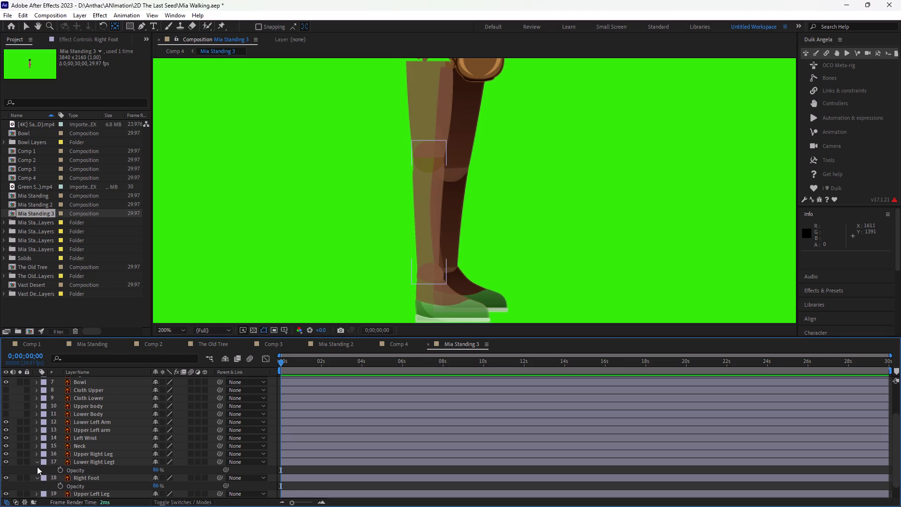
left_click(37, 464)
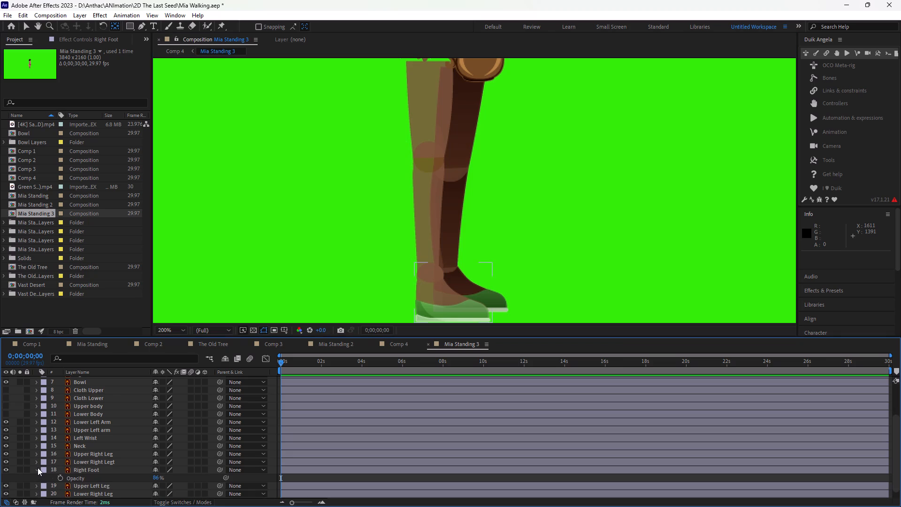
left_click(38, 470)
left_click(86, 470)
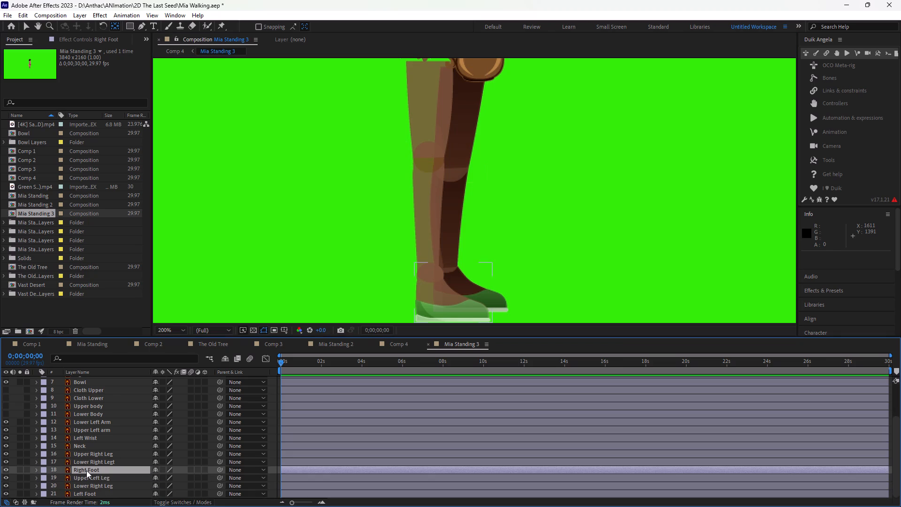
left_click(92, 461, "ctrl")
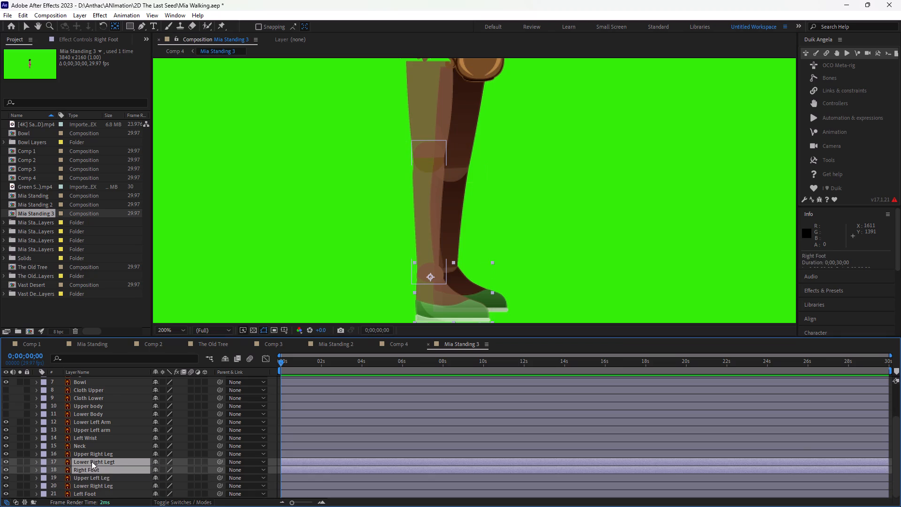
left_click(94, 456, "ctrl")
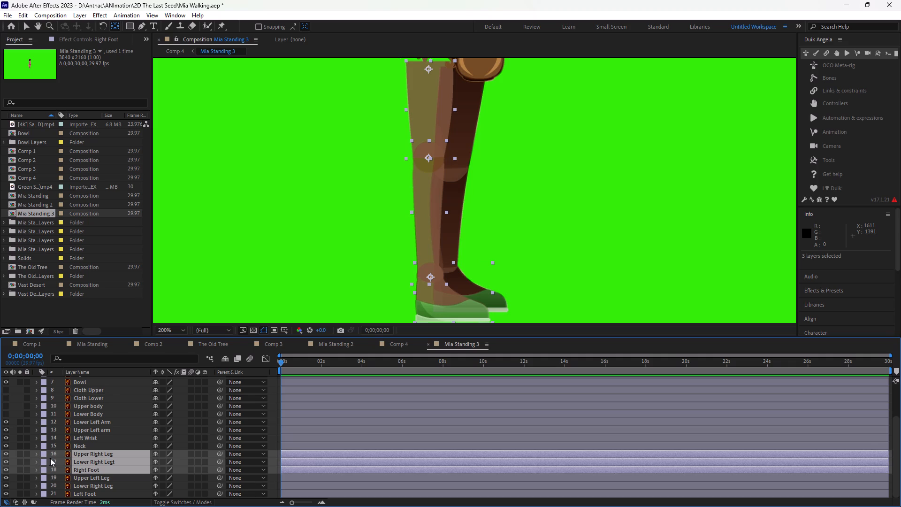
left_click(7, 453)
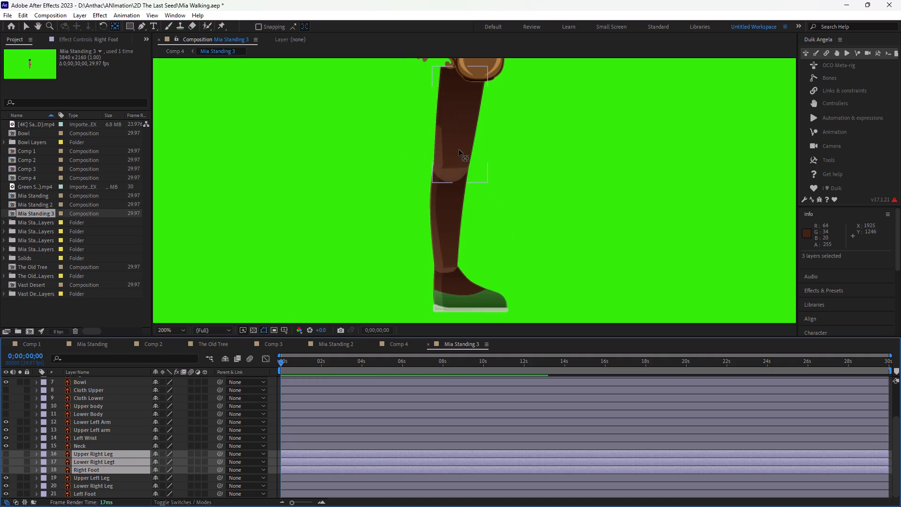
Lower the opacity of the Upper Left Leg, Lower Right Leg and Left Foot layers to 78%.
left_click(459, 150)
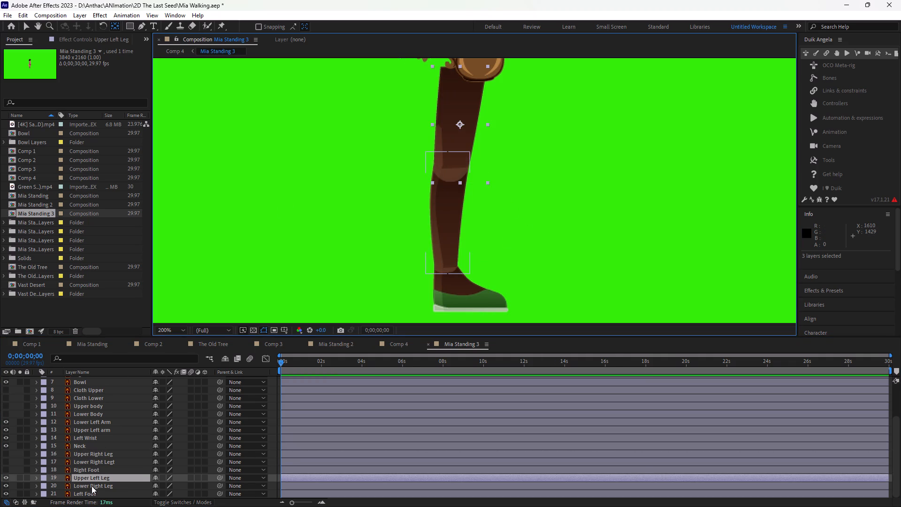
left_click(92, 486, "ctrl")
left_click(94, 492, "ctrl")
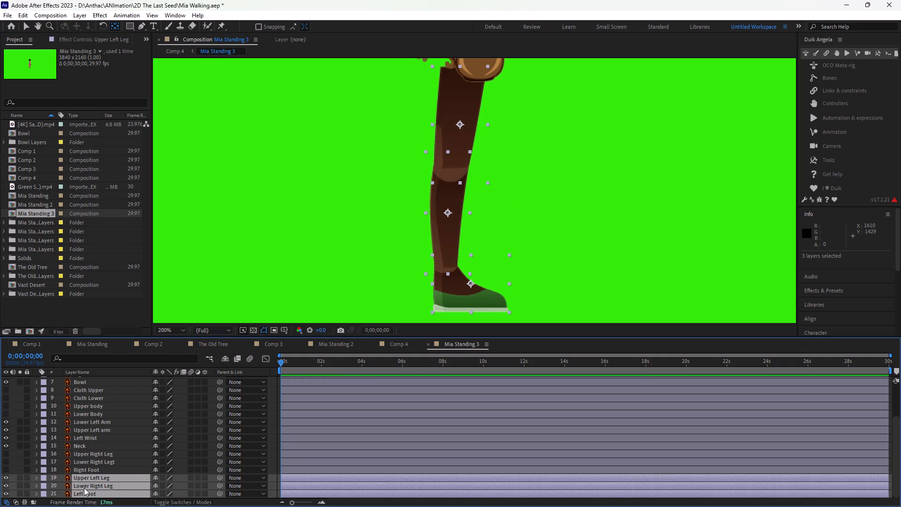
key("t")
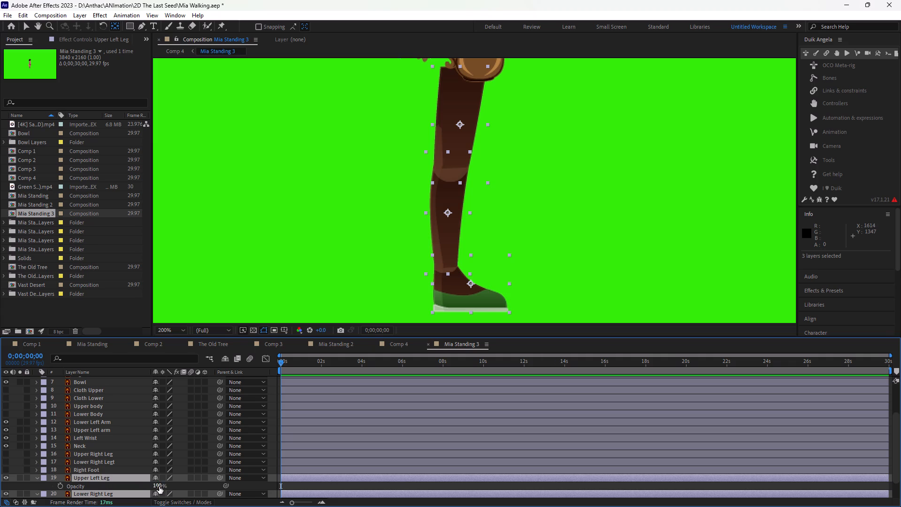
left_click_drag(156, 486, 152, 486)
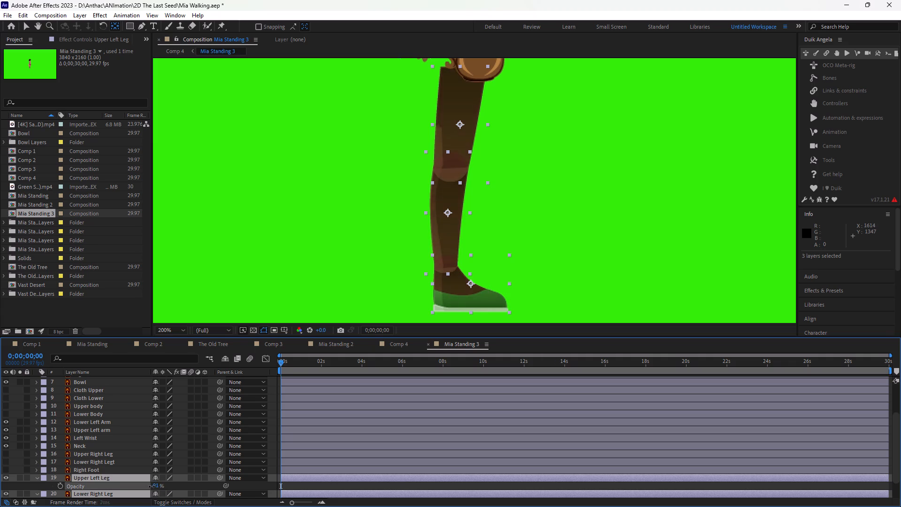
left_click_drag(152, 486, 146, 486)
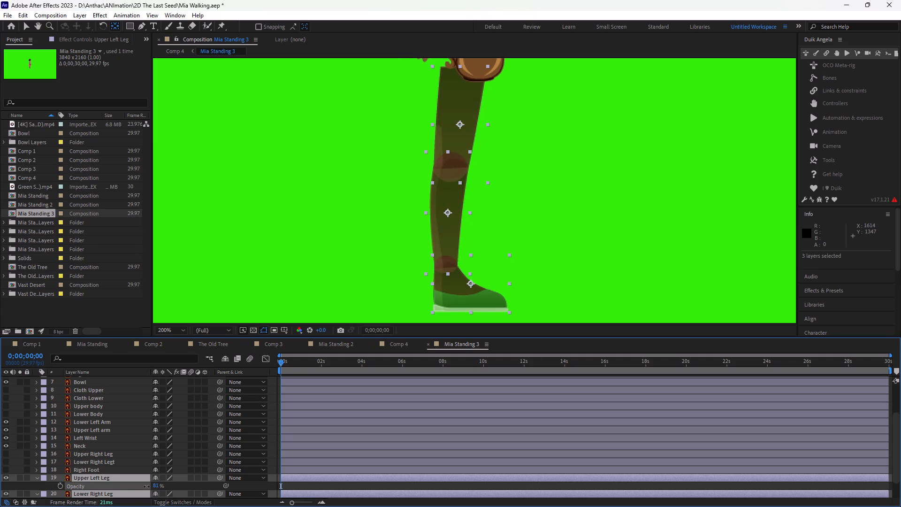
left_click_drag(146, 486, 145, 486)
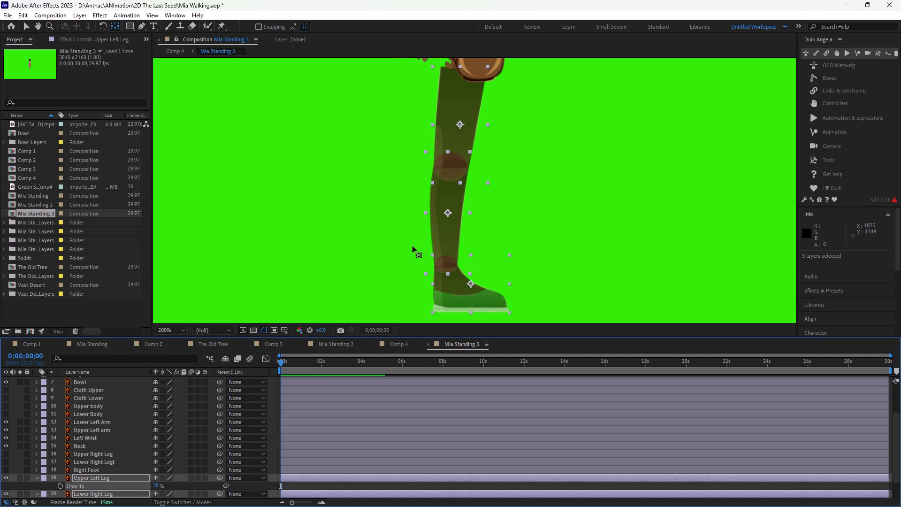
left_click(412, 246)
Move the Upper Left Leg layer's anchor point up to the hip end, near the top center of the thigh.
left_click(450, 108)
left_click_drag(458, 125, 458, 93)
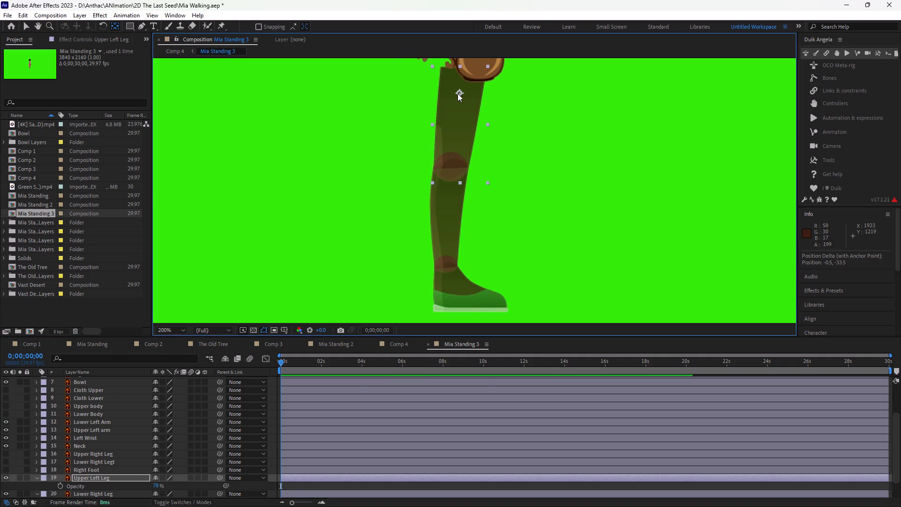
left_click_drag(458, 93, 458, 78)
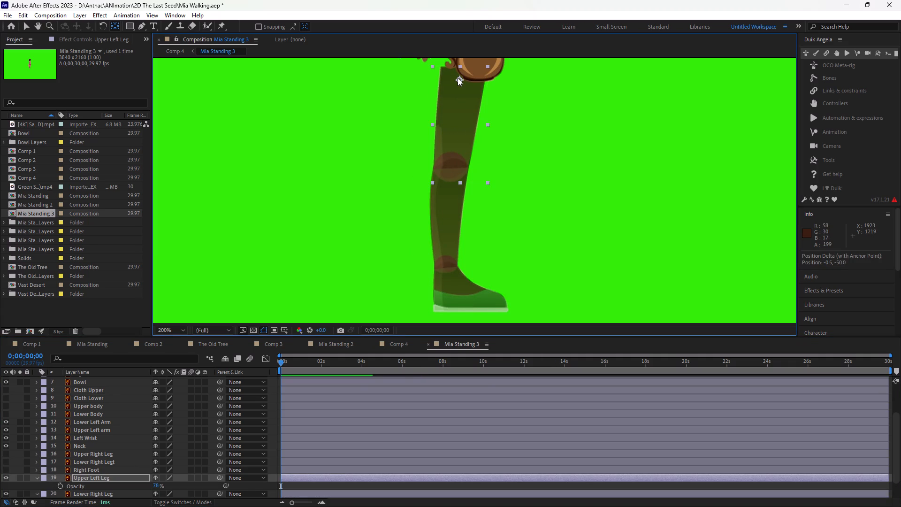
left_click_drag(458, 78, 460, 77)
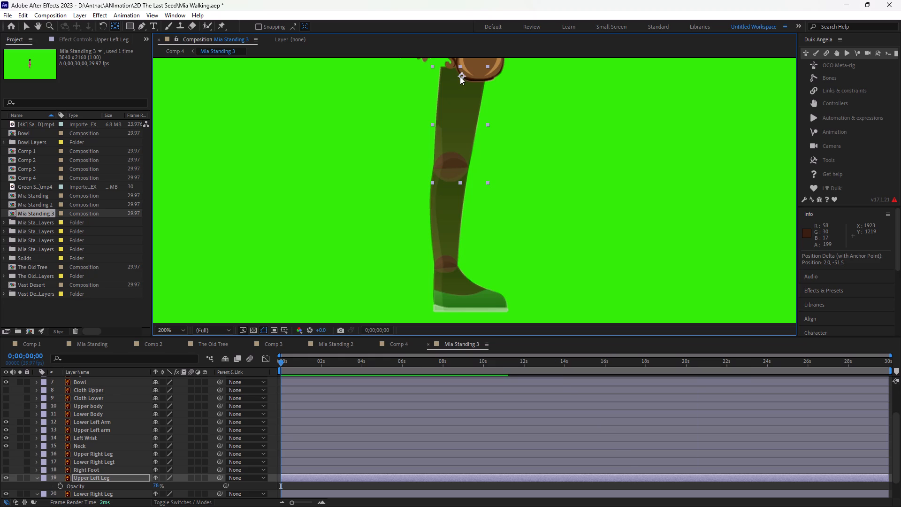
left_click_drag(460, 77, 458, 75)
Move the Lower Right Leg layer's anchor point up to the center of the knee overlap.
left_click(448, 212)
left_click_drag(446, 211, 448, 200)
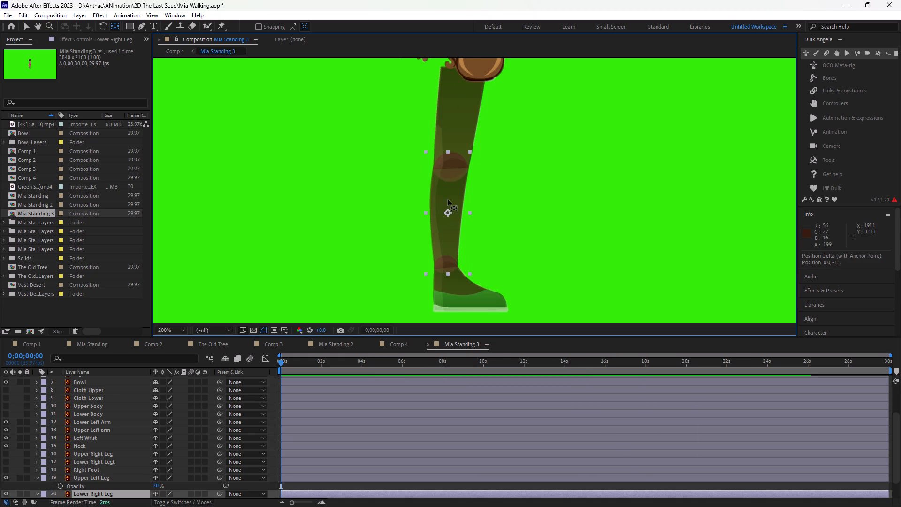
left_click_drag(448, 200, 451, 166)
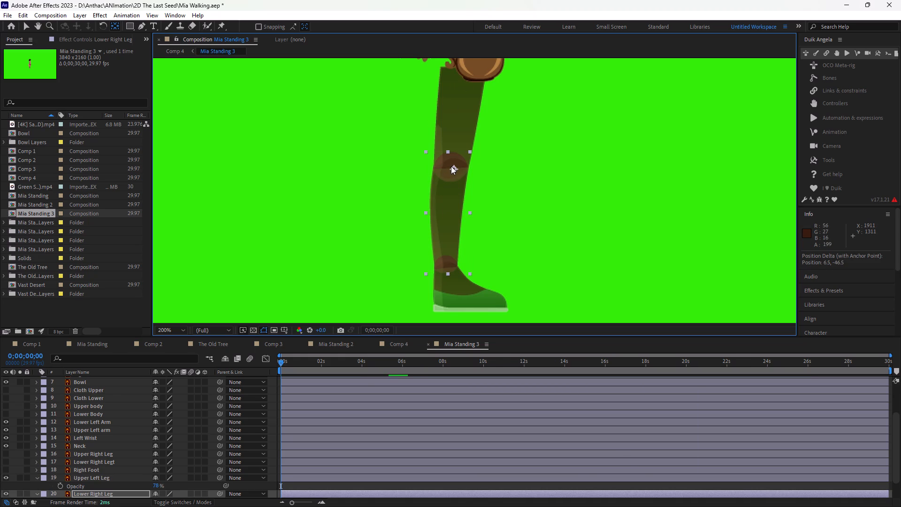
left_click_drag(451, 166, 450, 166)
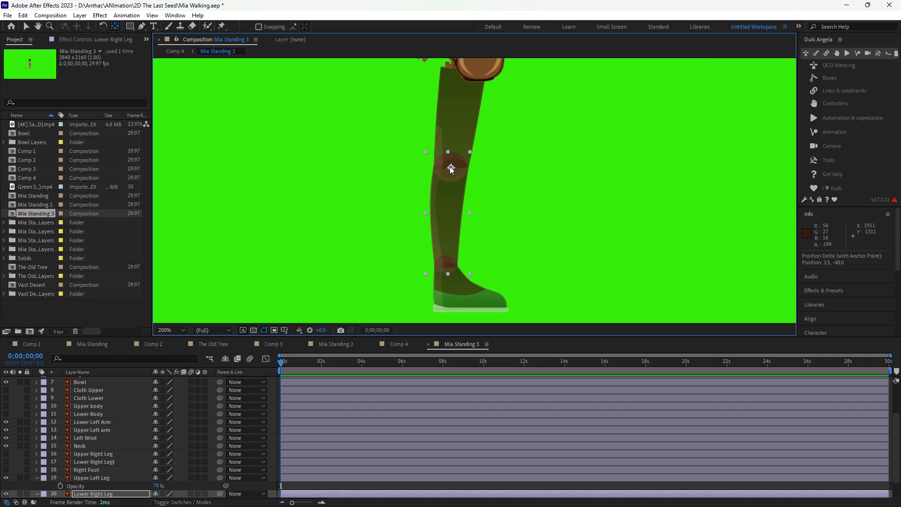
left_click_drag(450, 166, 449, 166)
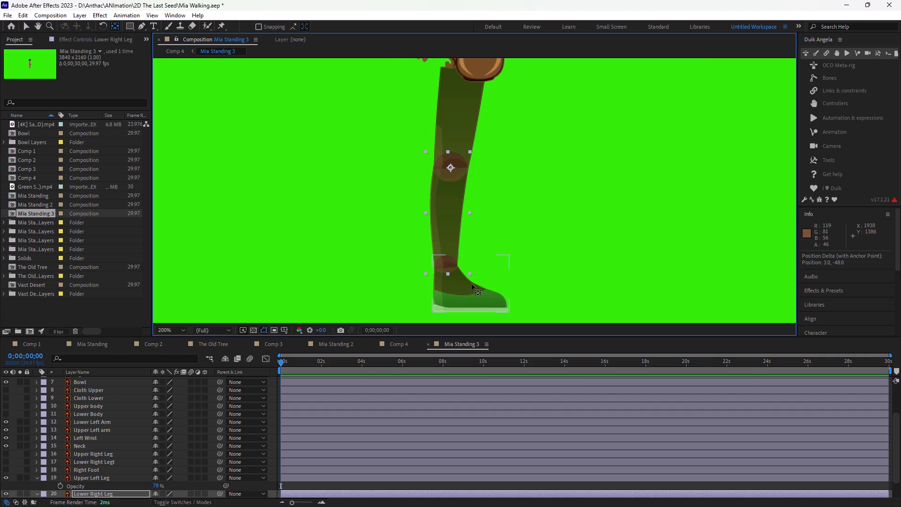
Move the Left Foot layer's anchor point to the ankle joint, at the center of the overlap with the lower leg.
left_click(470, 290)
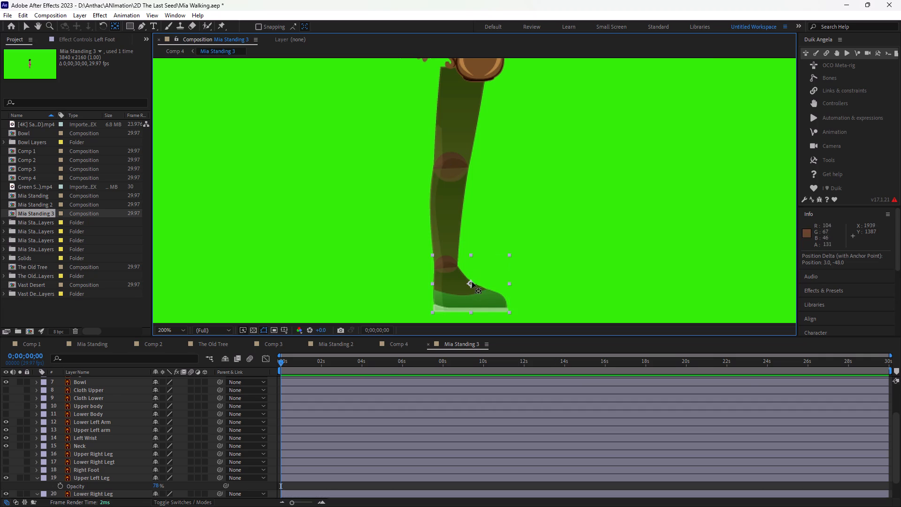
left_click(470, 283)
left_click(520, 227)
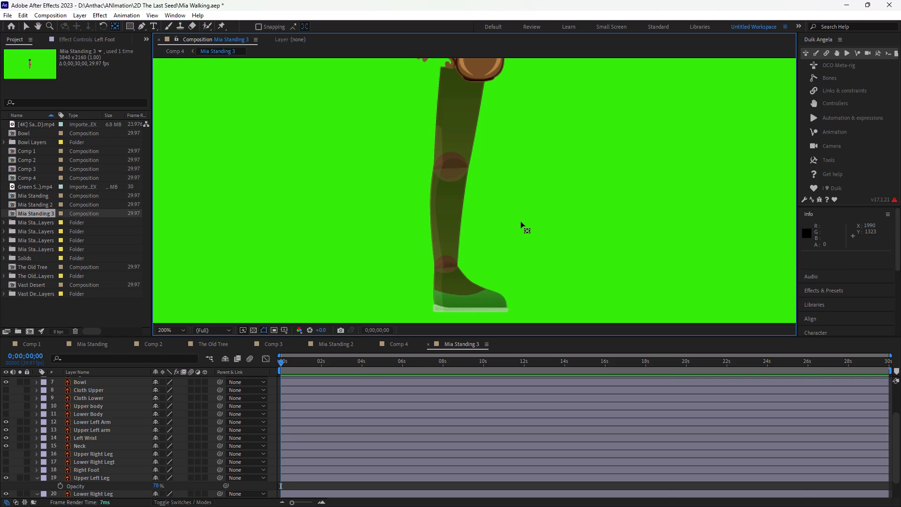
Restore the opacity of the Upper Left Leg, Lower Right Leg and Left Foot layers to 100%.
scroll(57, 443, "down", 5)
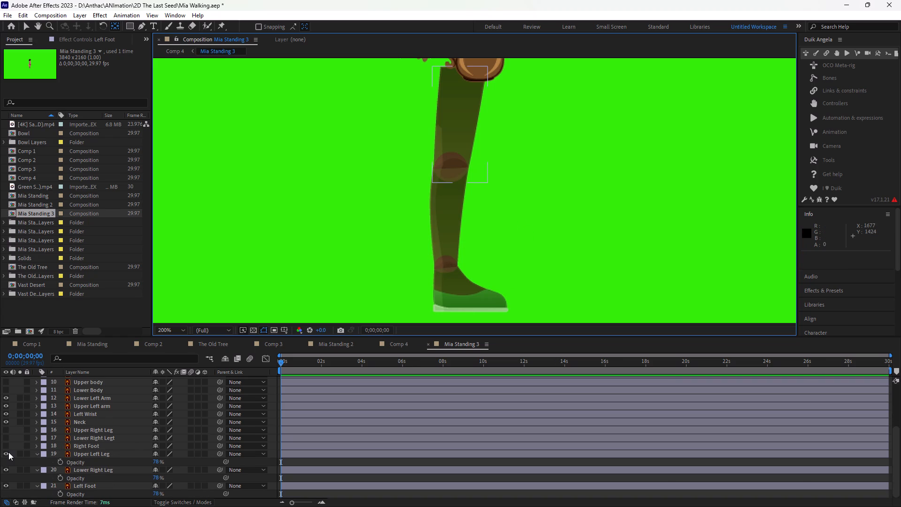
left_click_drag(153, 462, 183, 463)
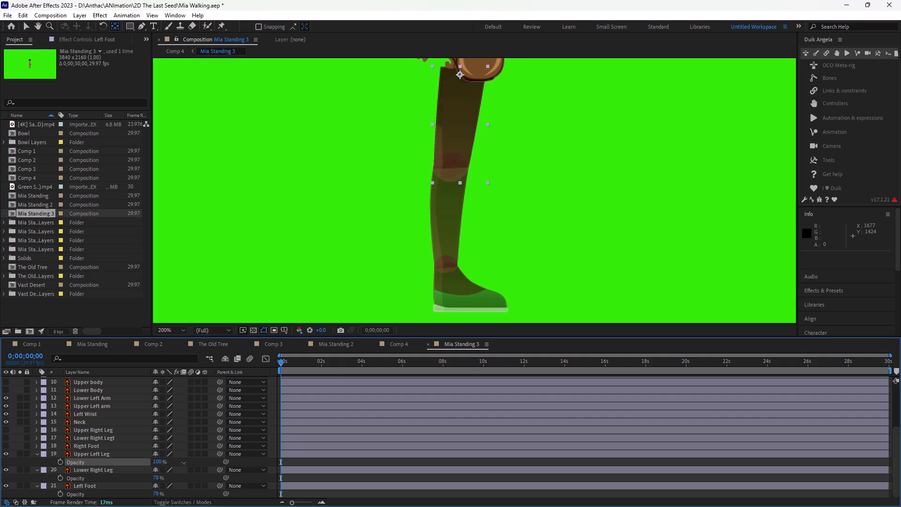
left_click_drag(183, 463, 194, 463)
left_click_drag(155, 477, 194, 480)
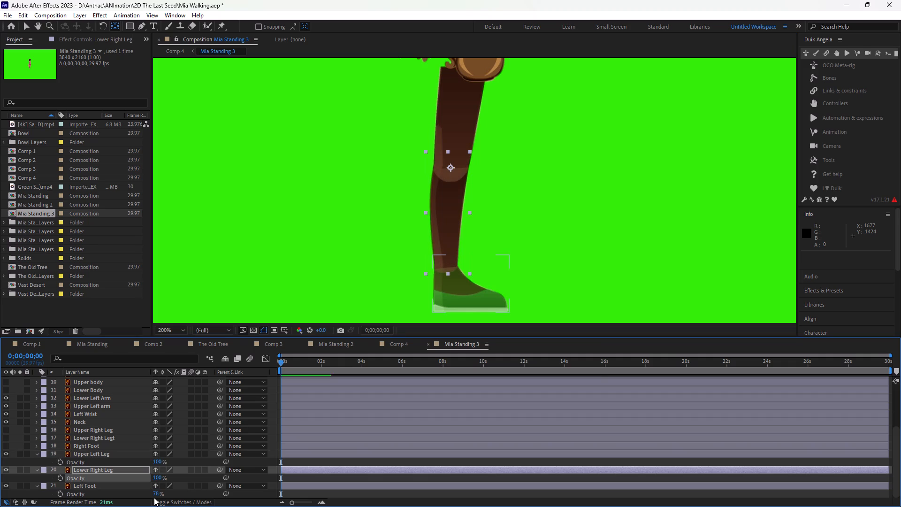
left_click_drag(155, 494, 189, 494)
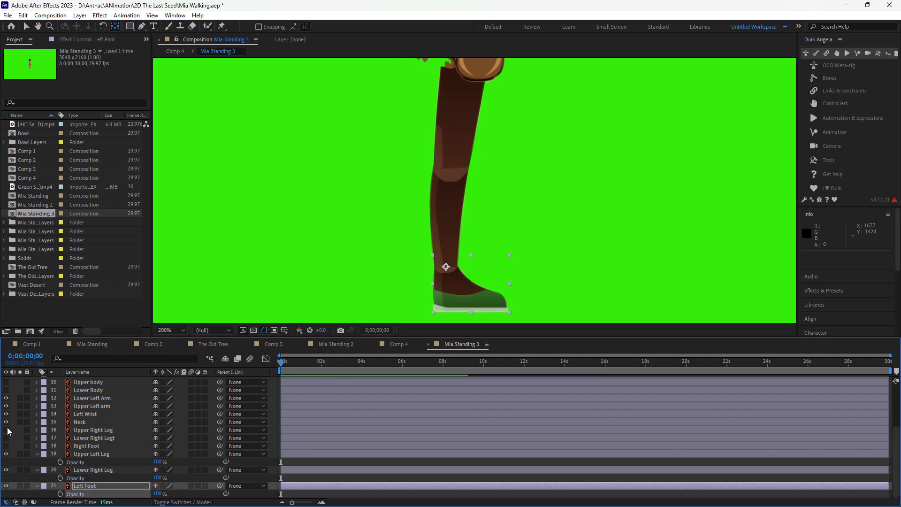
Make the Upper Right Leg, Lower Right Legt and Right Foot layers visible.
left_click(7, 427)
left_click(6, 435)
left_click(6, 445)
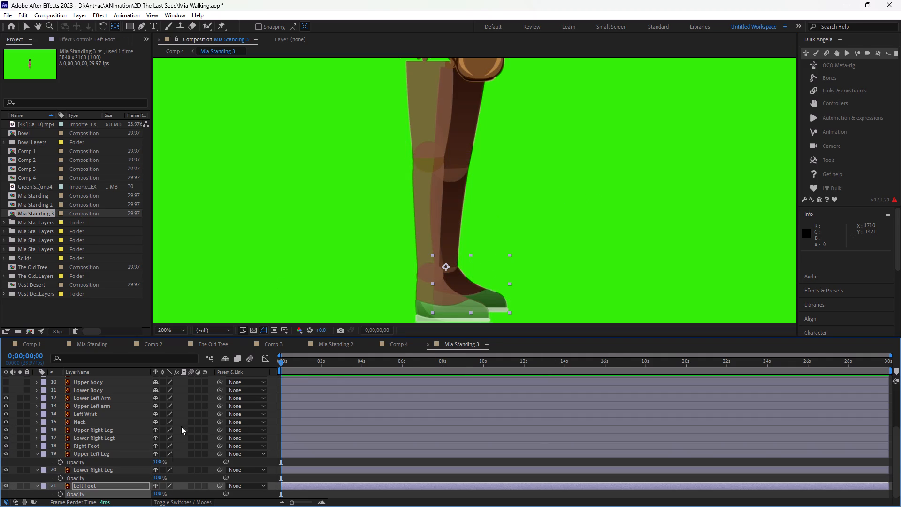
Set the opacity of the Upper Right Leg, Lower Right Legt and Right Foot layers to 100% and collapse the expanded leg layers.
scroll(117, 461, "down", 3)
left_click(111, 448)
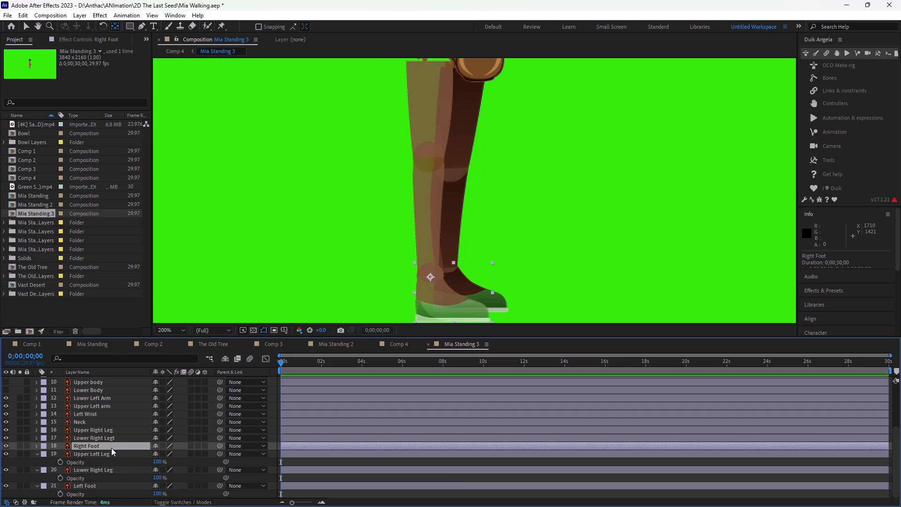
left_click(107, 439, "ctrl")
left_click(108, 430, "ctrl")
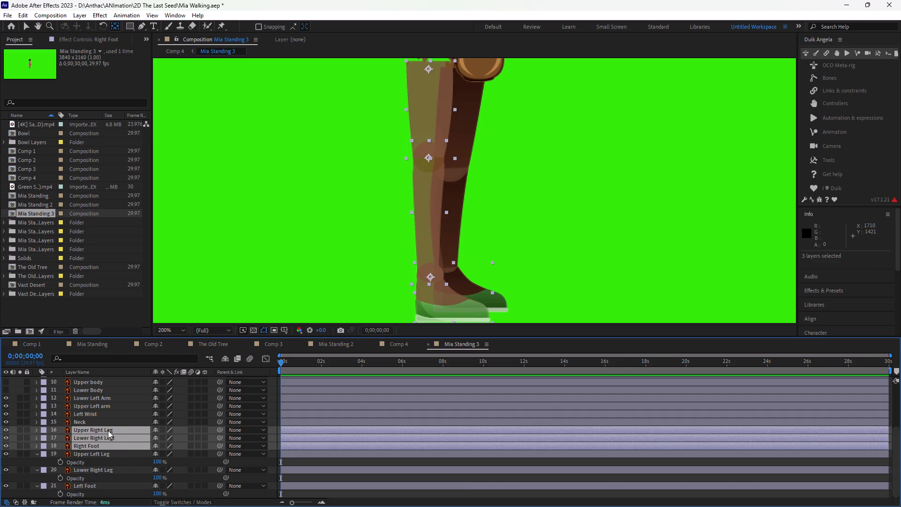
key("t")
left_click_drag(156, 438, 225, 451)
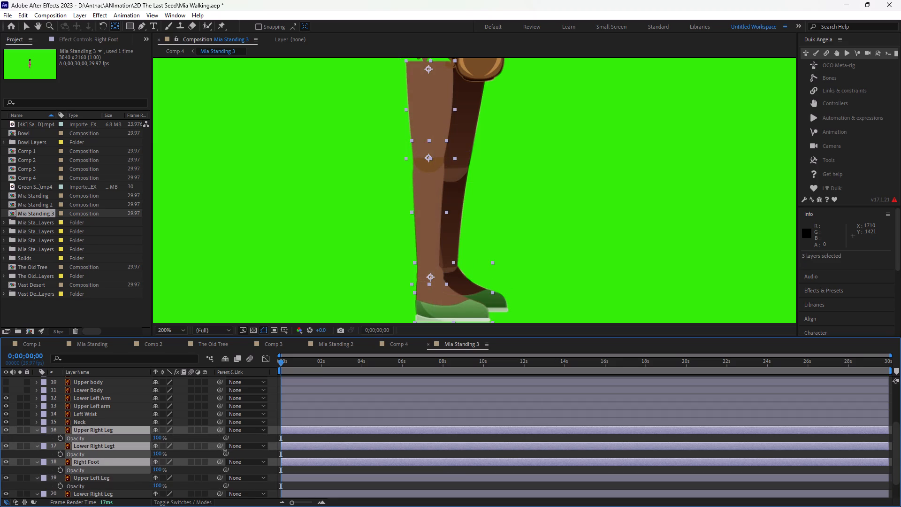
left_click_drag(225, 451, 227, 451)
left_click(36, 431)
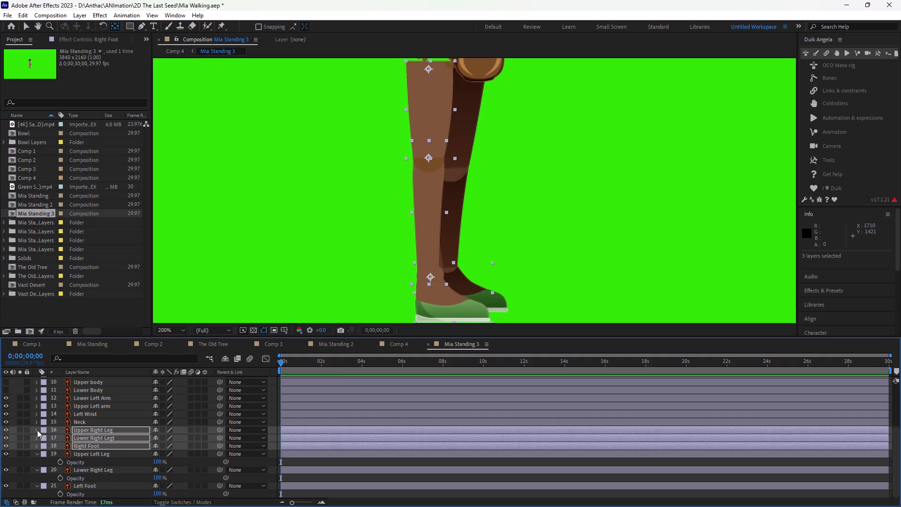
left_click(36, 453)
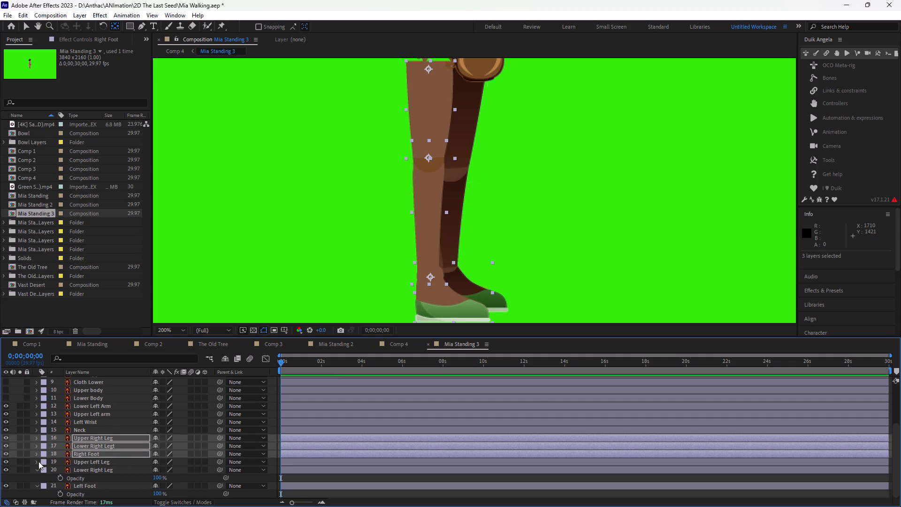
left_click(38, 470)
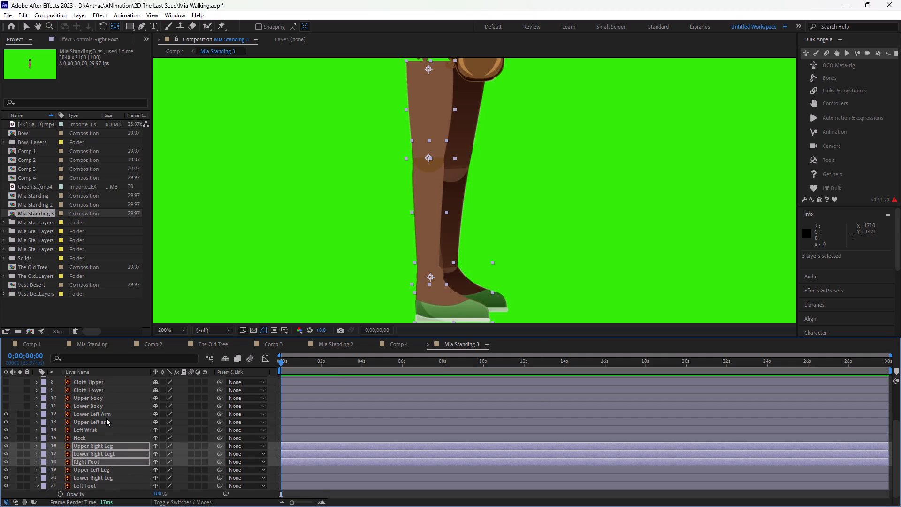
Move the Neck layer's anchor point down to the base of the neck, just above the shoulders.
scroll(106, 418, "up", 1)
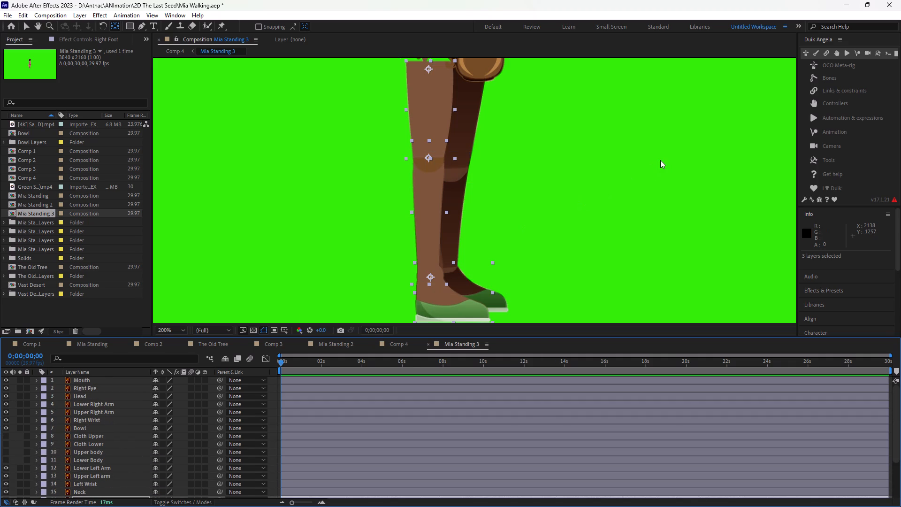
key("ctrl+minus")
scroll(660, 160, "up", 1)
scroll(660, 160, "down", 1)
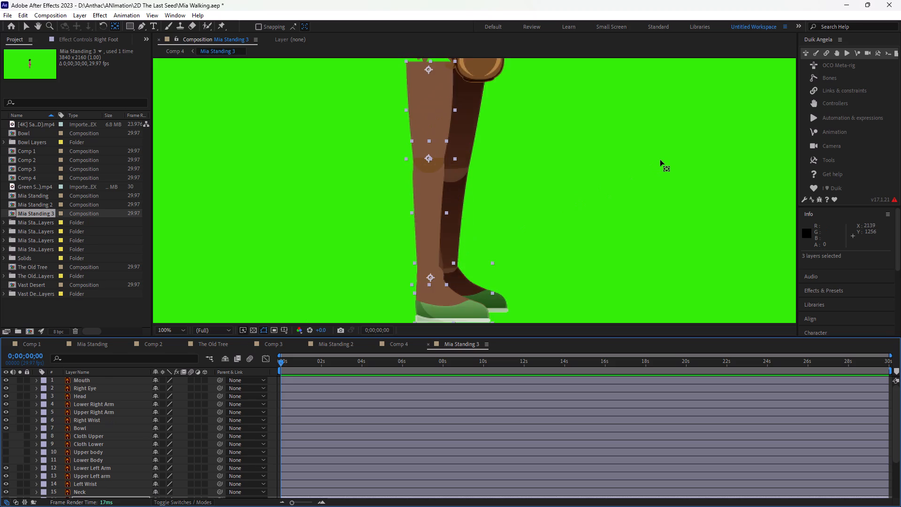
scroll(660, 160, "down", 1)
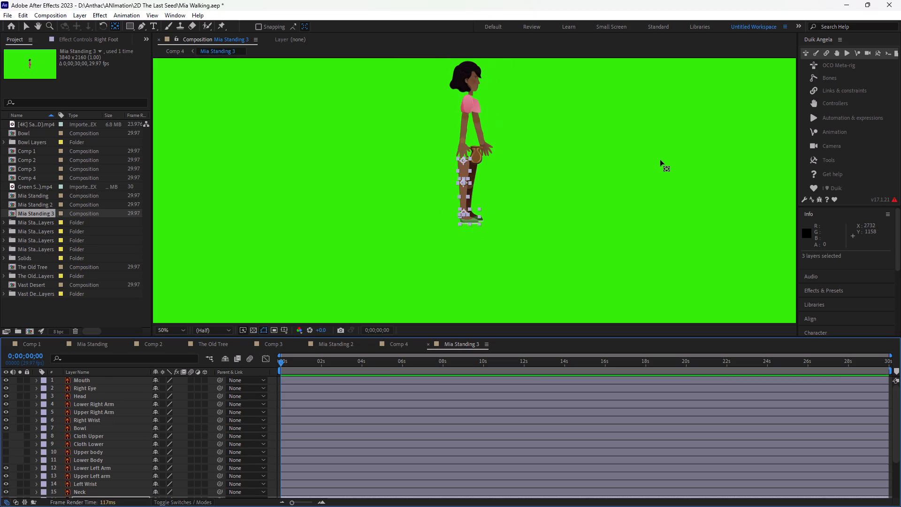
scroll(660, 160, "up", 1)
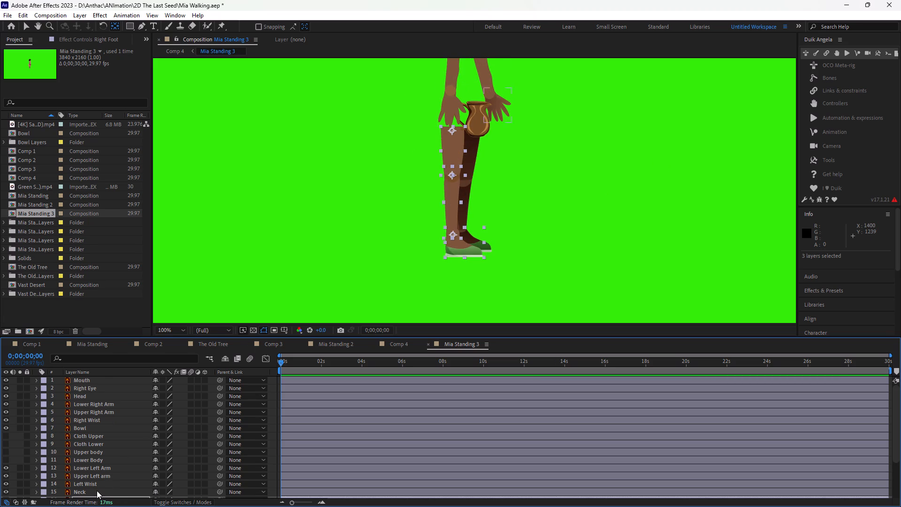
left_click(97, 492)
key("h")
left_click_drag(575, 192, 578, 201)
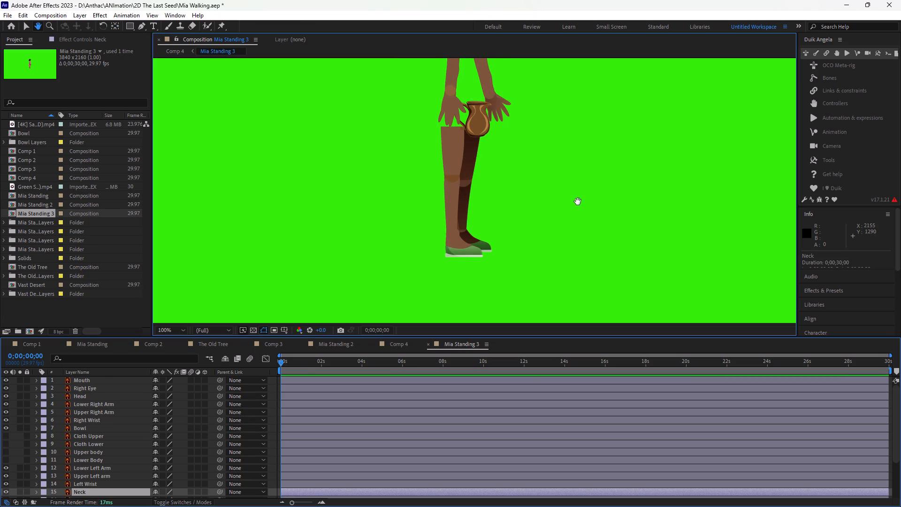
left_click_drag(578, 201, 568, 287)
left_click_drag(566, 144, 558, 197)
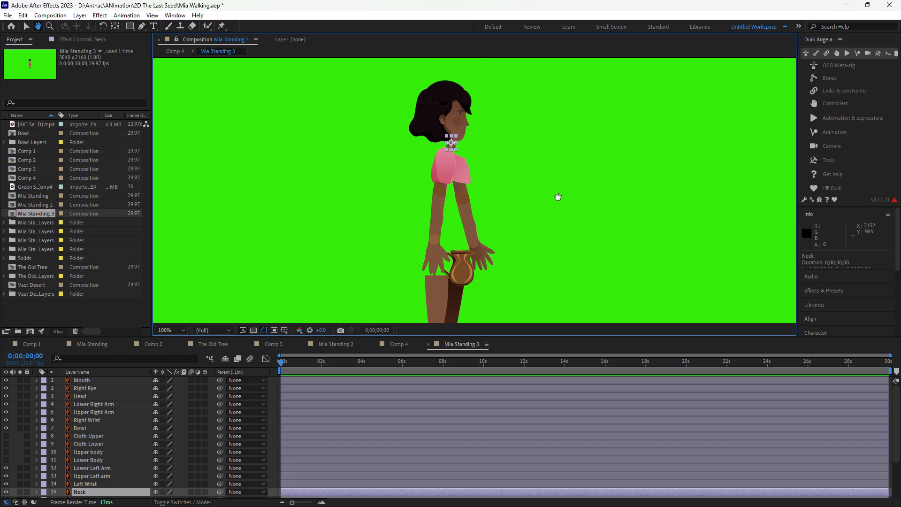
scroll(558, 197, "up", 2)
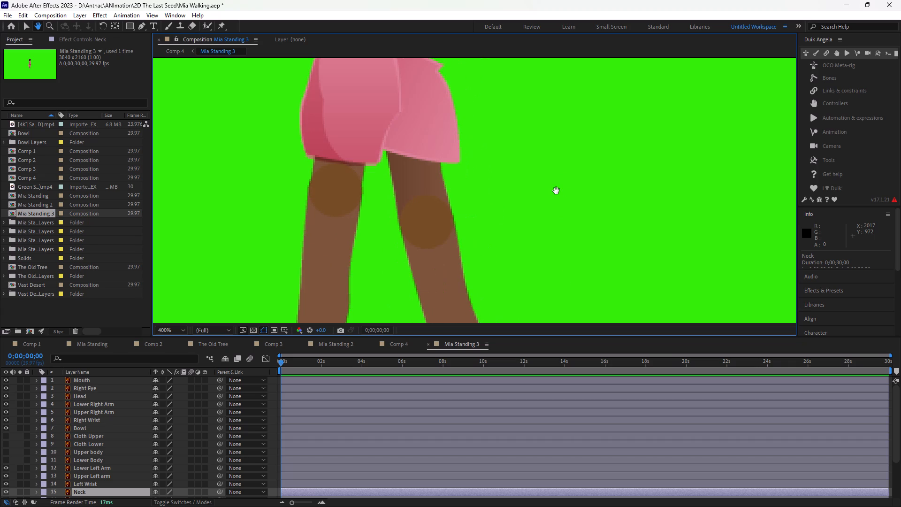
left_click_drag(556, 191, 562, 266)
left_click_drag(554, 140, 553, 235)
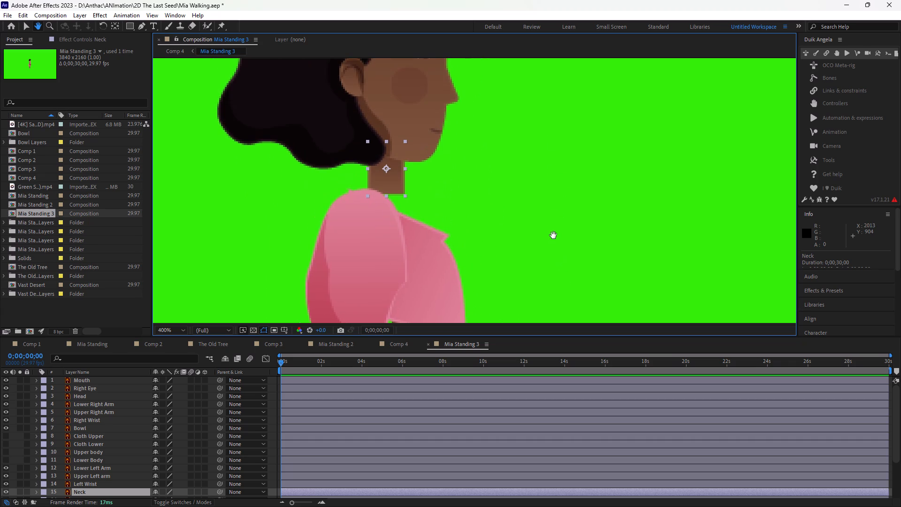
key("v")
left_click(113, 27)
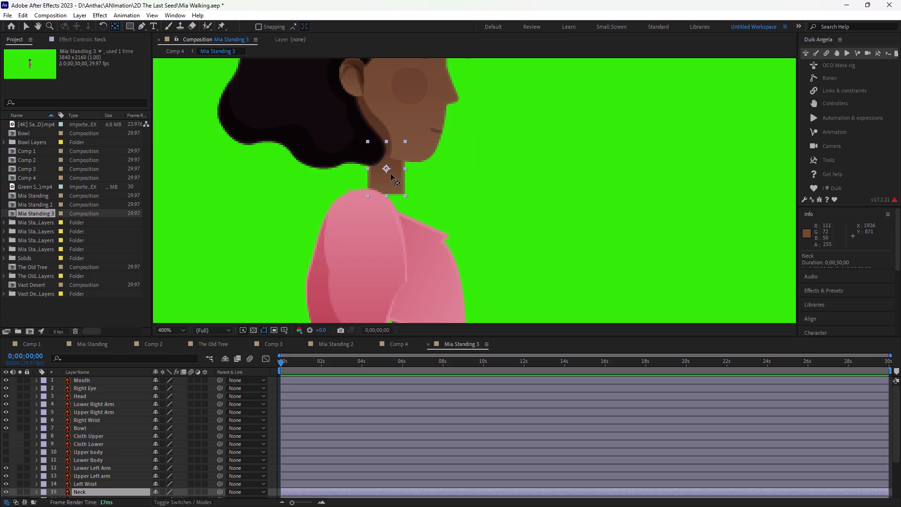
left_click_drag(386, 169, 386, 175)
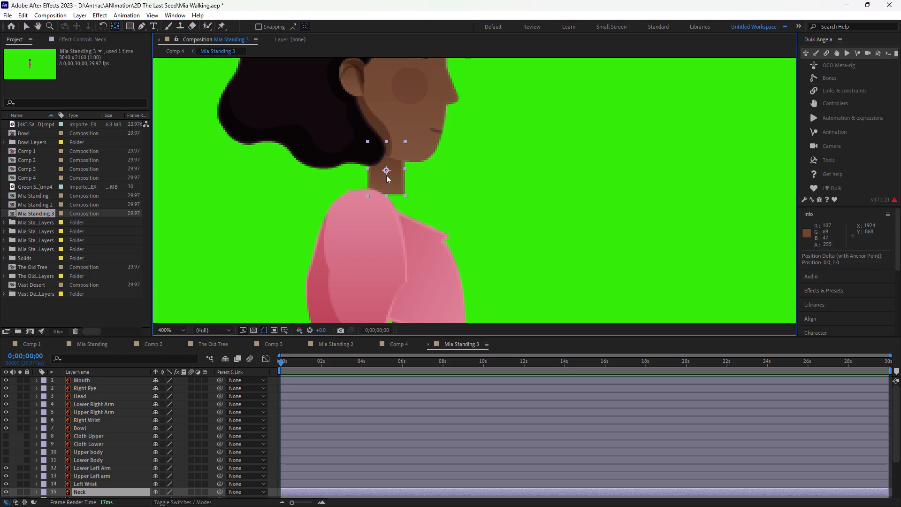
left_click_drag(386, 175, 386, 187)
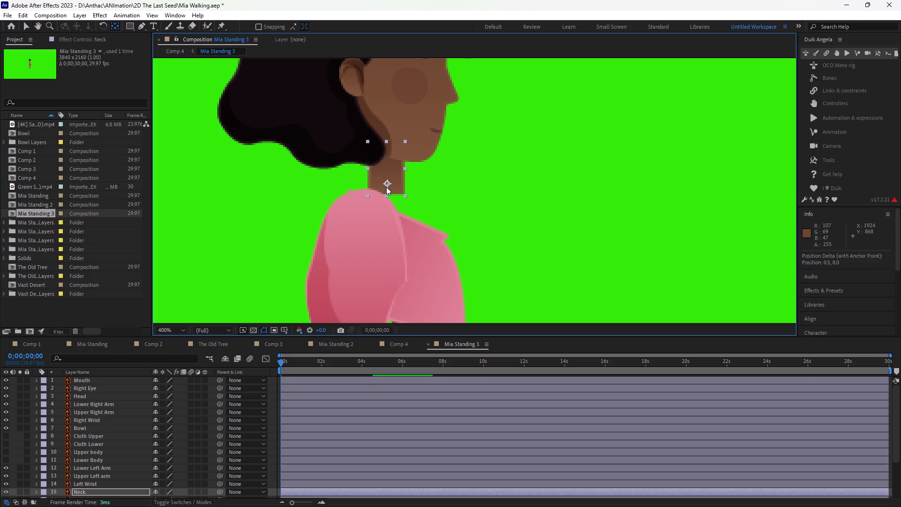
left_click_drag(386, 187, 386, 188)
left_click(523, 177)
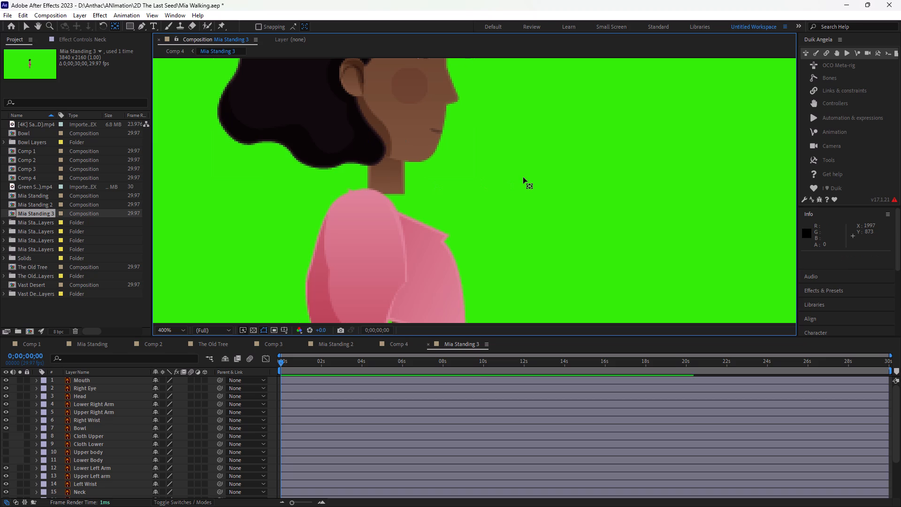
Make the Cloth Upper, Cloth Lower, Upper body and Lower Body layers visible again.
key("ctrl+minus")
key("ctrl+minus")
key("ctrl+minus")
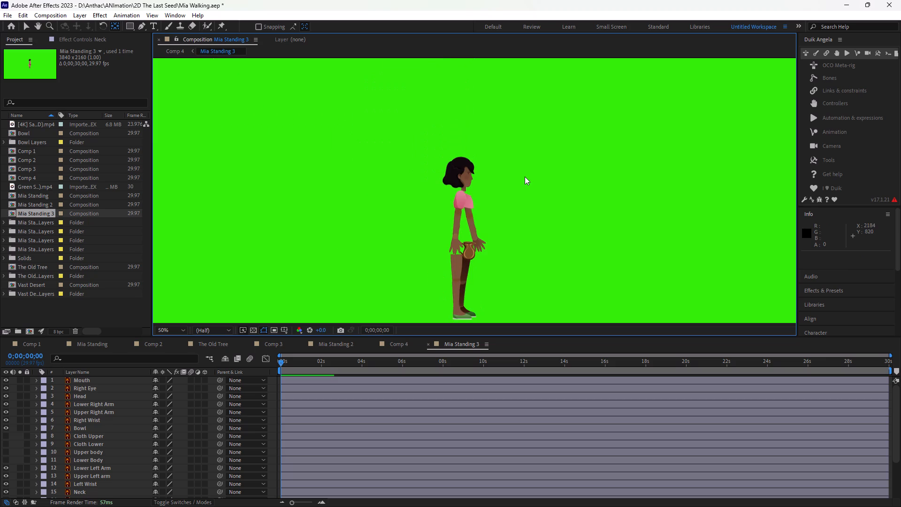
scroll(525, 177, "down", 1)
scroll(526, 178, "up", 1)
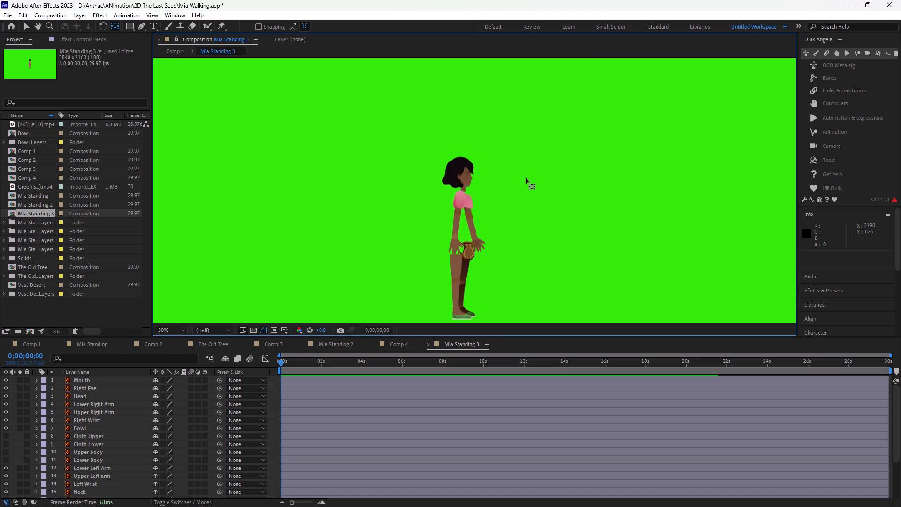
key("h")
left_click_drag(542, 242, 542, 213)
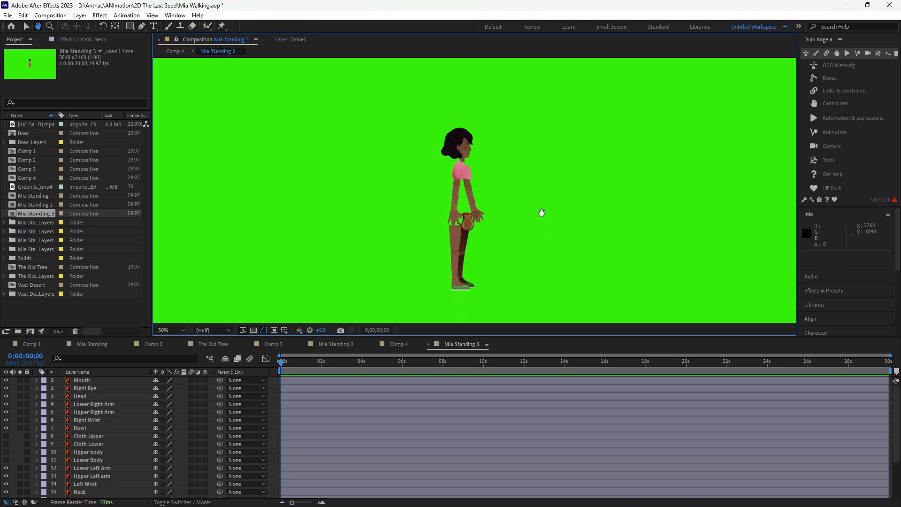
left_click_drag(542, 213, 541, 207)
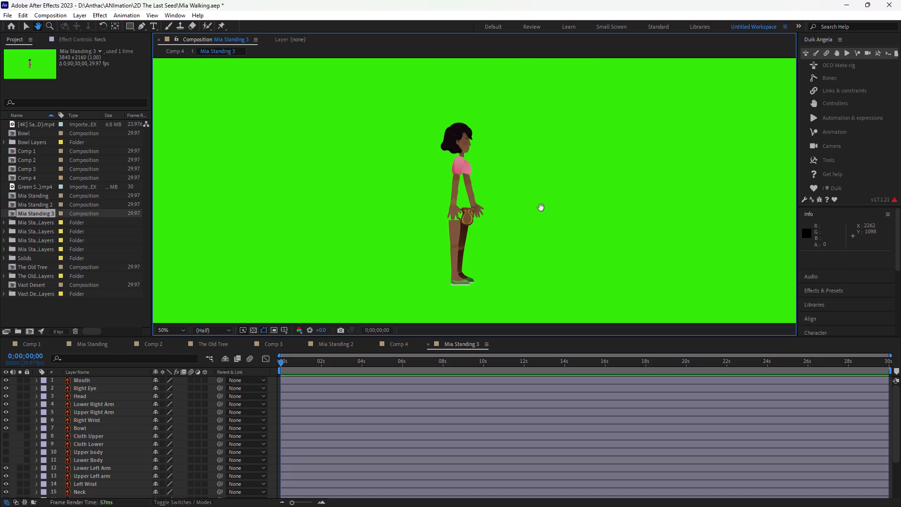
key("v")
left_click(7, 433)
left_click(6, 444)
left_click(5, 453)
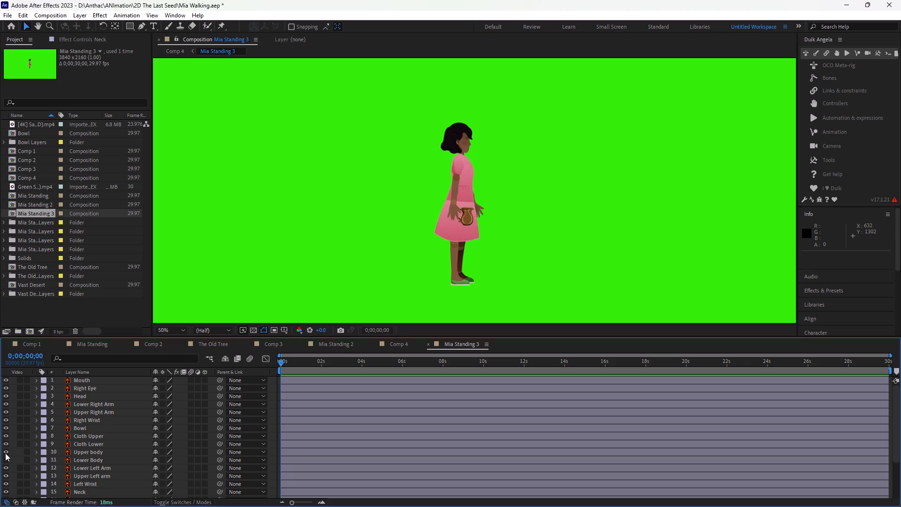
left_click(6, 459)
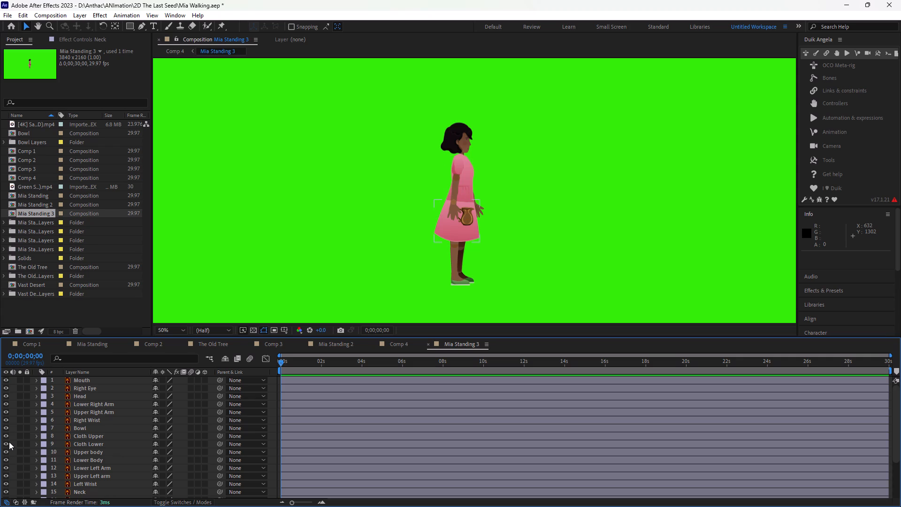
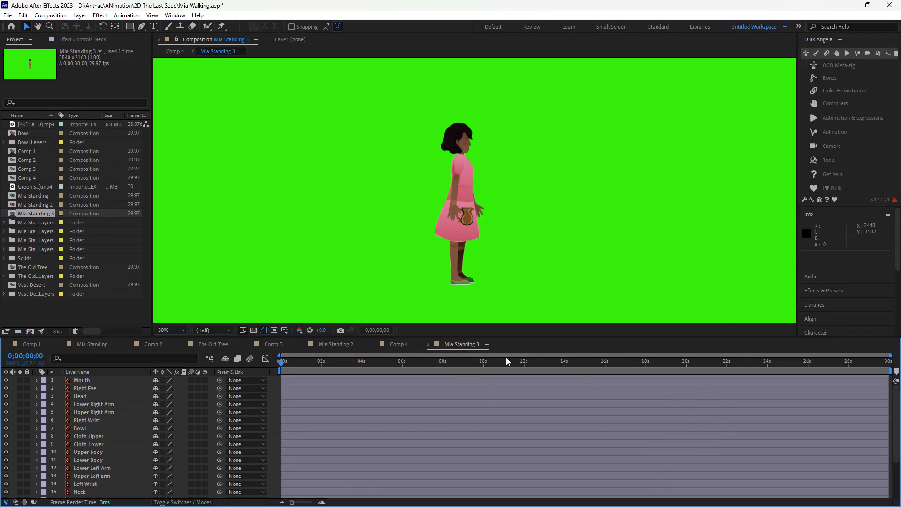
Reset the Untitled Workspace to its saved layout.
double_click(525, 342)
left_click(166, 15)
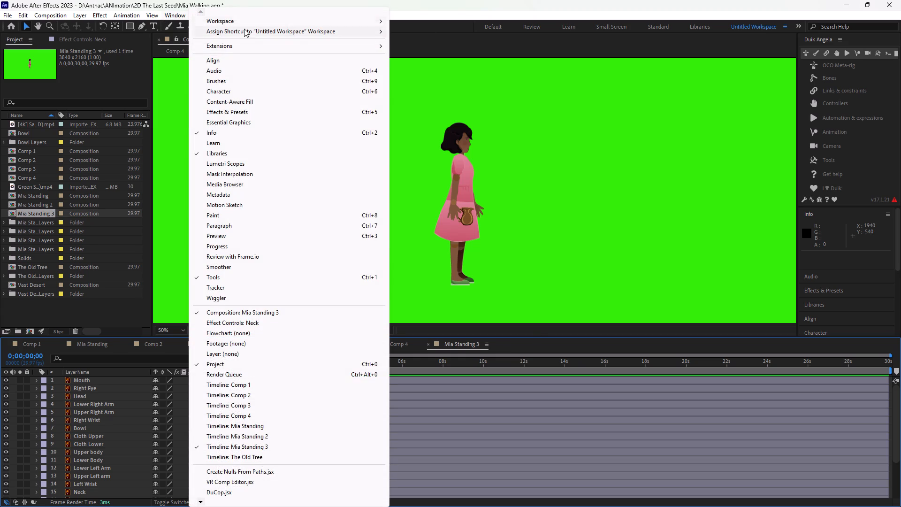
left_click(243, 23)
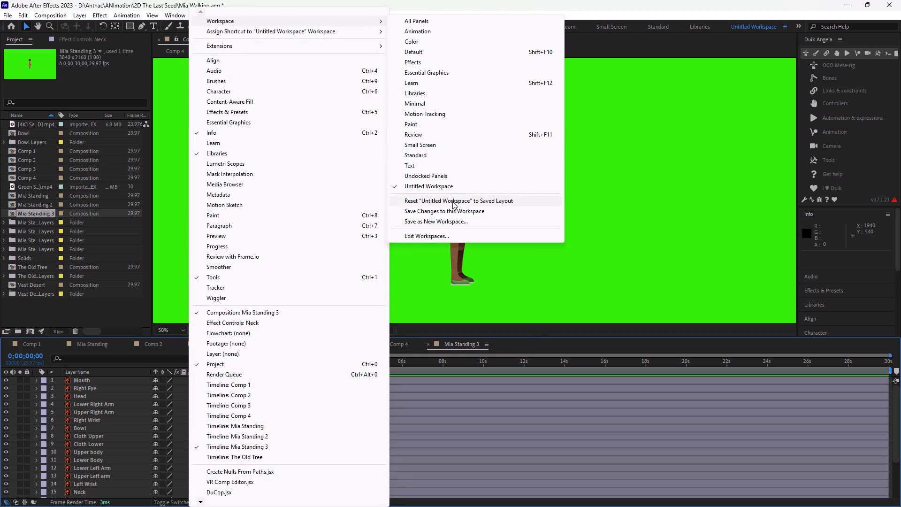
left_click(452, 201)
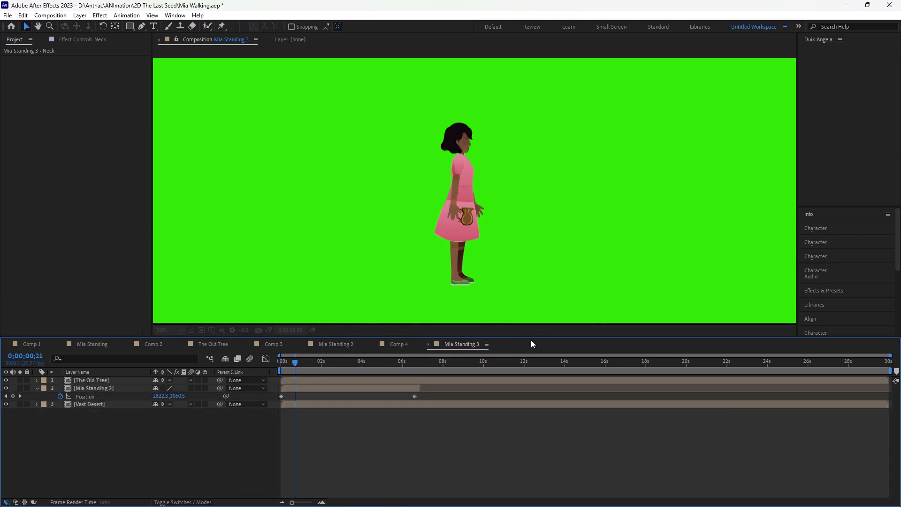
Maximize the Mia Standing 3 timeline and collapse the Left Foot layer's Opacity property.
double_click(524, 344)
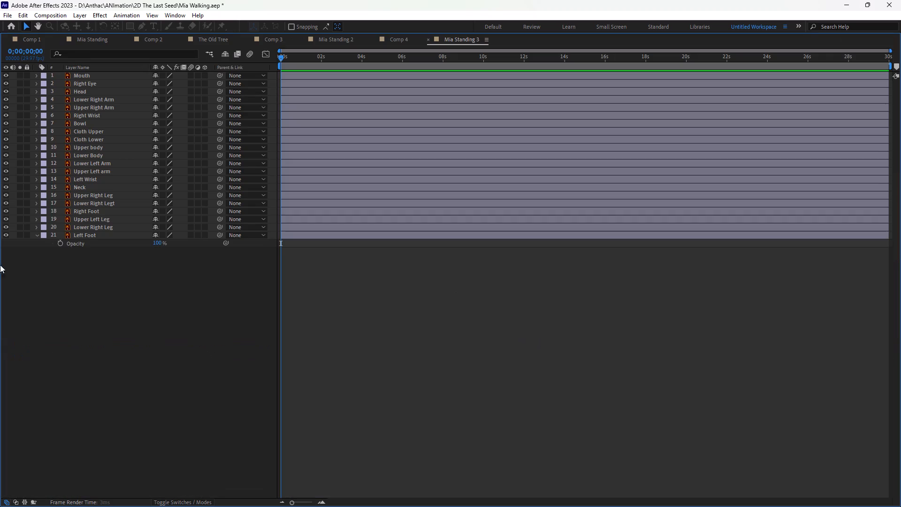
left_click(37, 235)
Parent the Mouth and Right Eye layers to the Head layer.
left_click_drag(218, 74, 92, 91)
left_click_drag(218, 82, 141, 90)
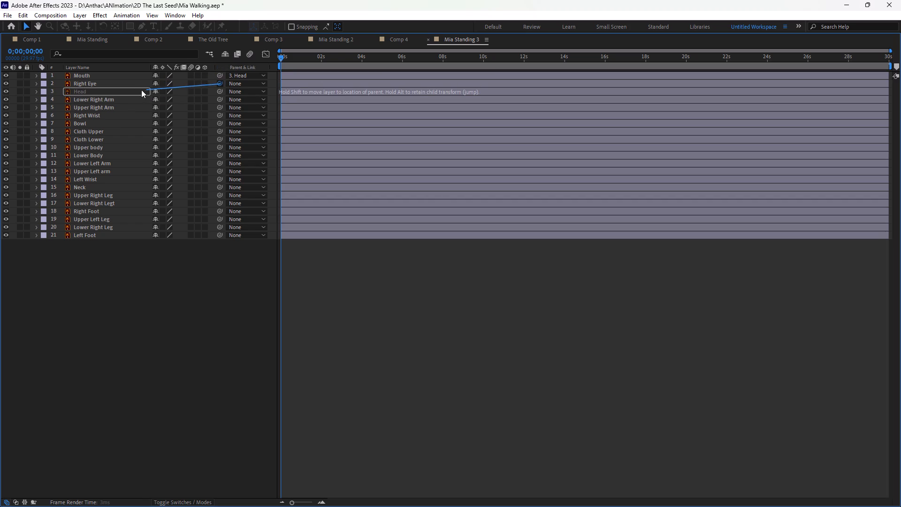
left_click_drag(141, 90, 97, 92)
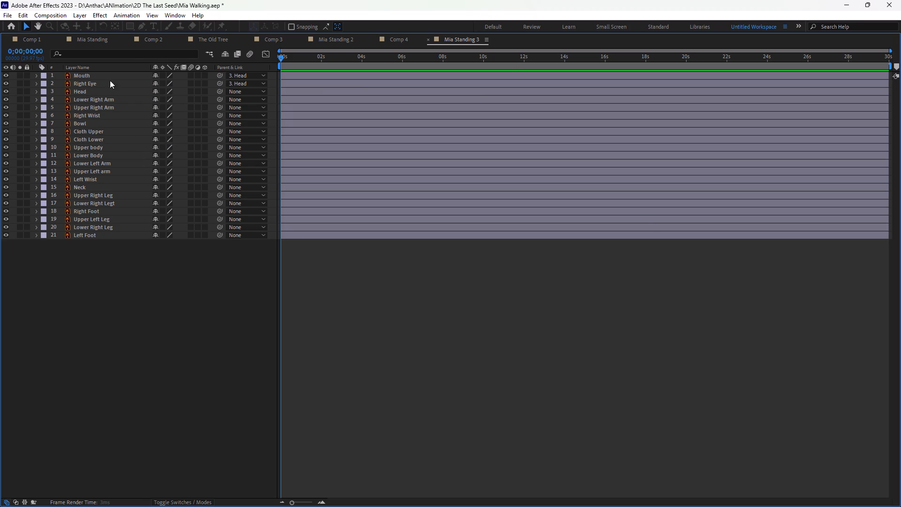
Chain the left leg's parenting: Left Foot to Lower Right Leg (layer 20), that layer to Upper Left Leg, and Upper Left Leg to Lower Body.
left_click_drag(219, 235, 100, 228)
left_click_drag(221, 227, 100, 222)
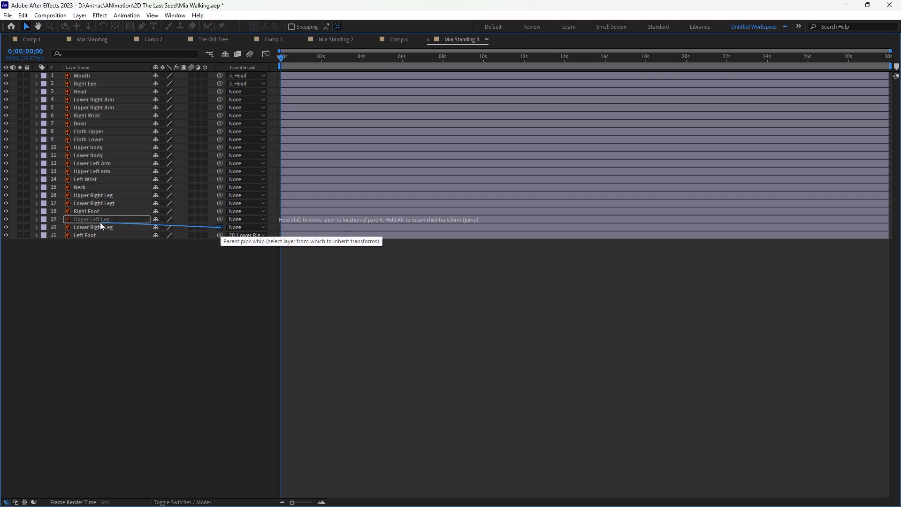
left_click_drag(100, 222, 93, 219)
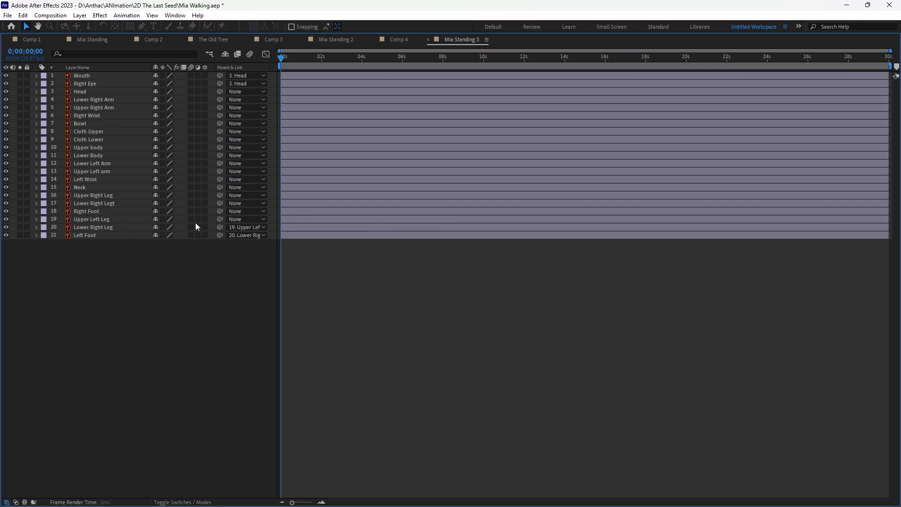
left_click_drag(219, 219, 107, 158)
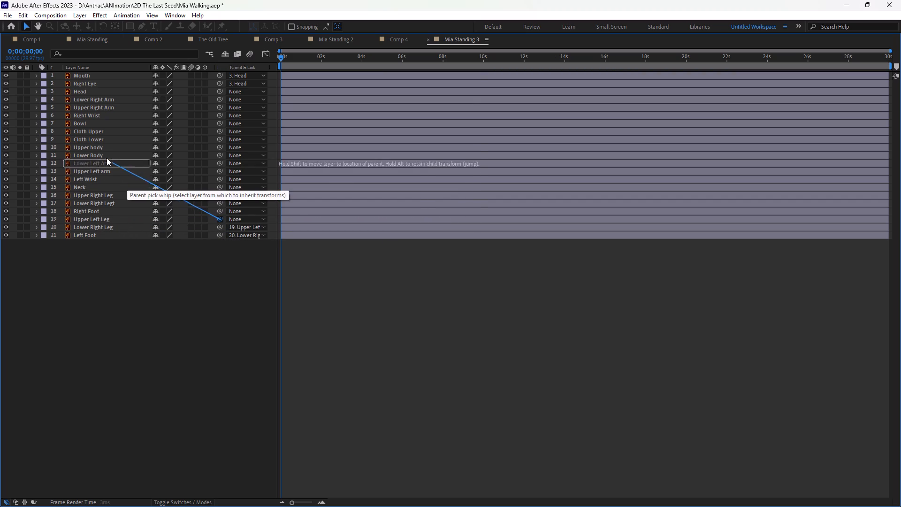
left_click_drag(107, 158, 90, 156)
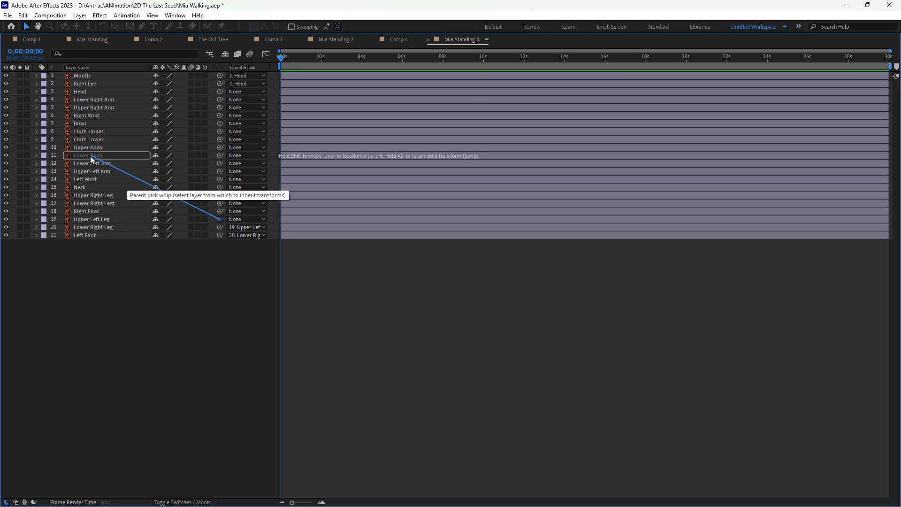
left_click_drag(90, 156, 90, 156)
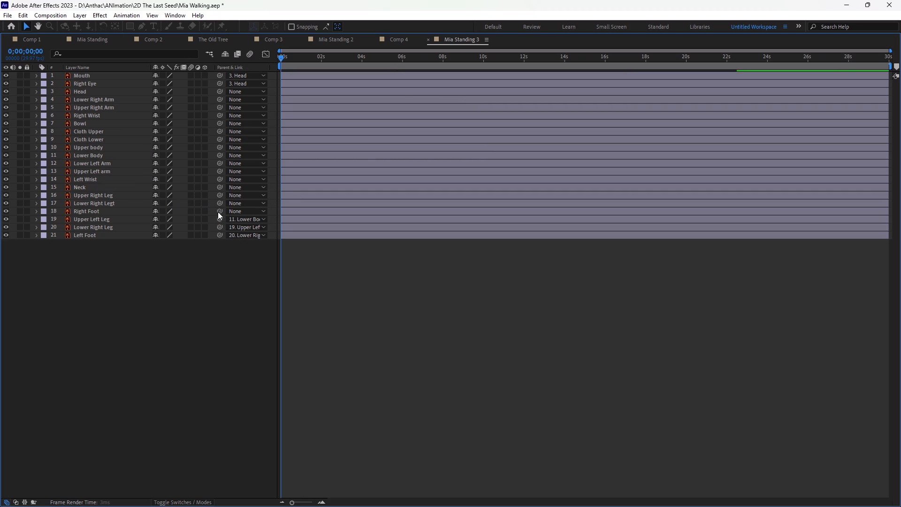
Chain the right leg's parenting: Right Foot to Lower Right Legt, Lower Right Legt to Upper Right Leg, and Upper Right Leg to Lower Body.
left_click_drag(218, 211, 91, 204)
left_click_drag(221, 202, 164, 203)
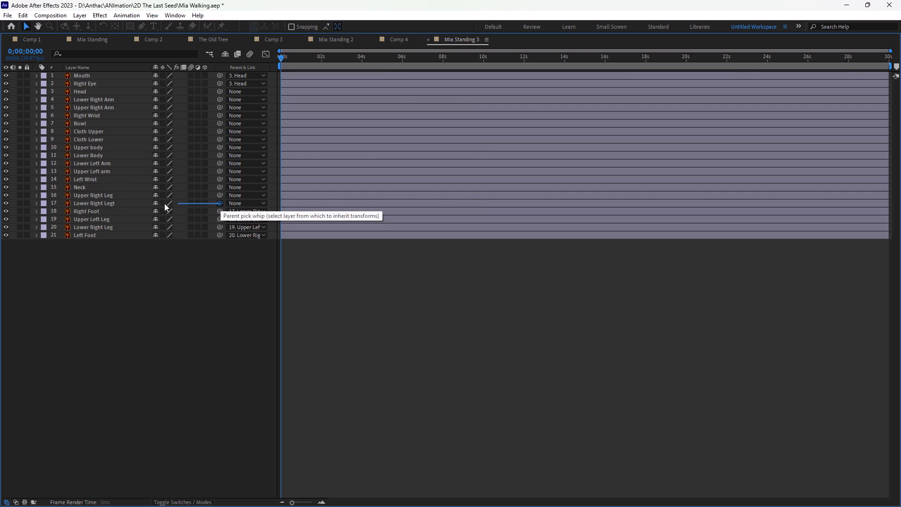
left_click_drag(164, 203, 93, 196)
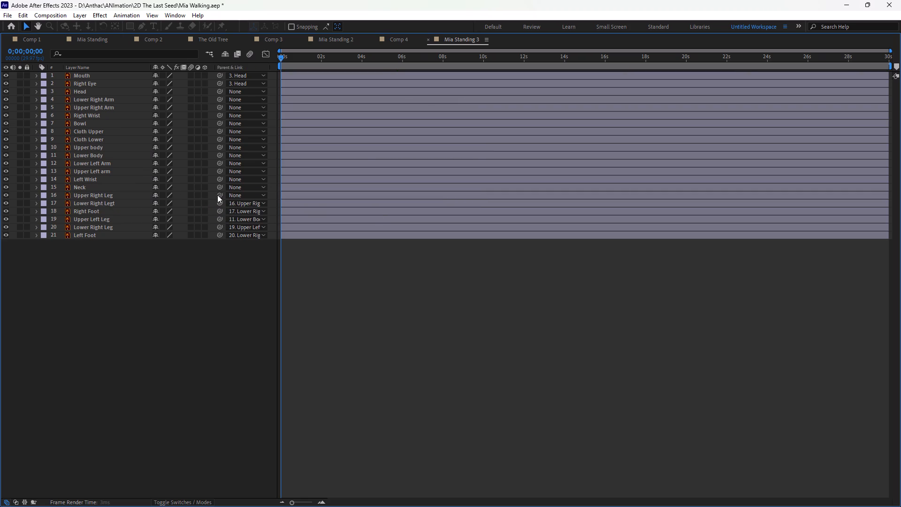
left_click_drag(218, 195, 92, 159)
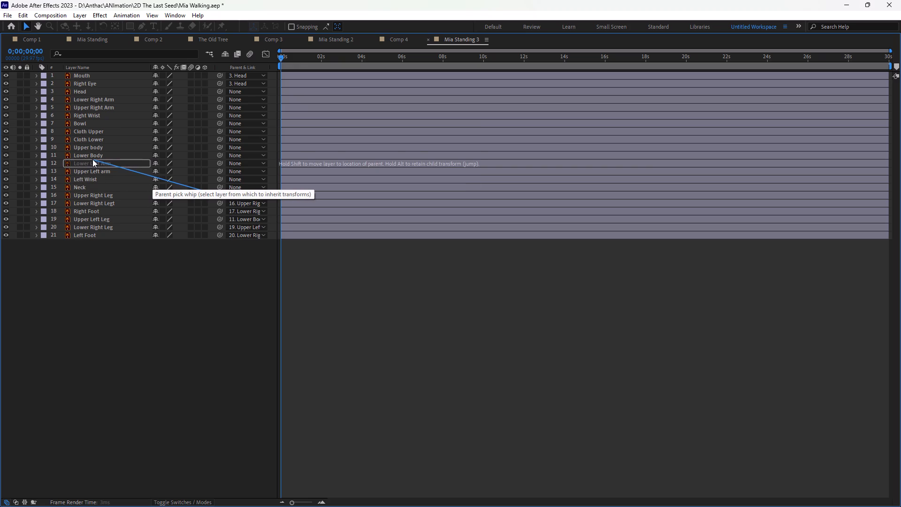
left_click_drag(92, 159, 82, 156)
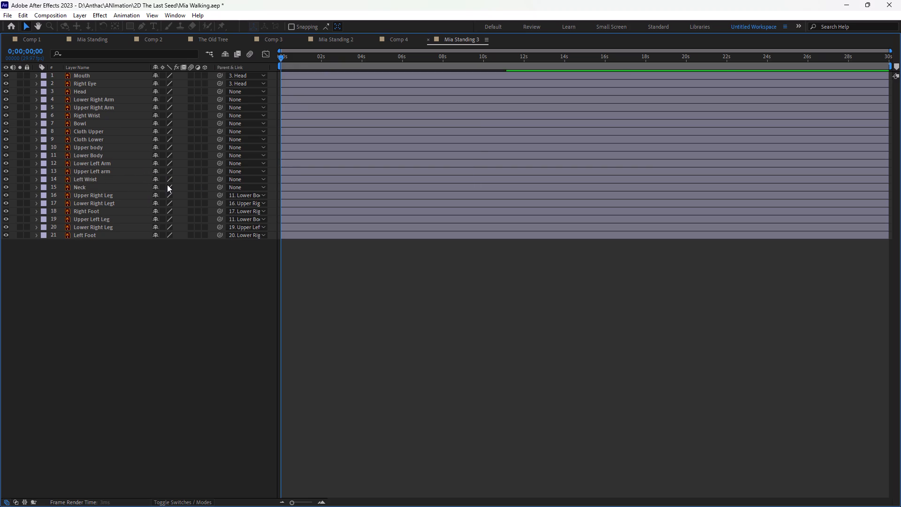
Chain the left arm's parenting: Left Wrist to Lower Left Arm, Lower Left Arm to Upper Left arm, and Upper Left arm to Upper body.
left_click_drag(220, 178, 84, 168)
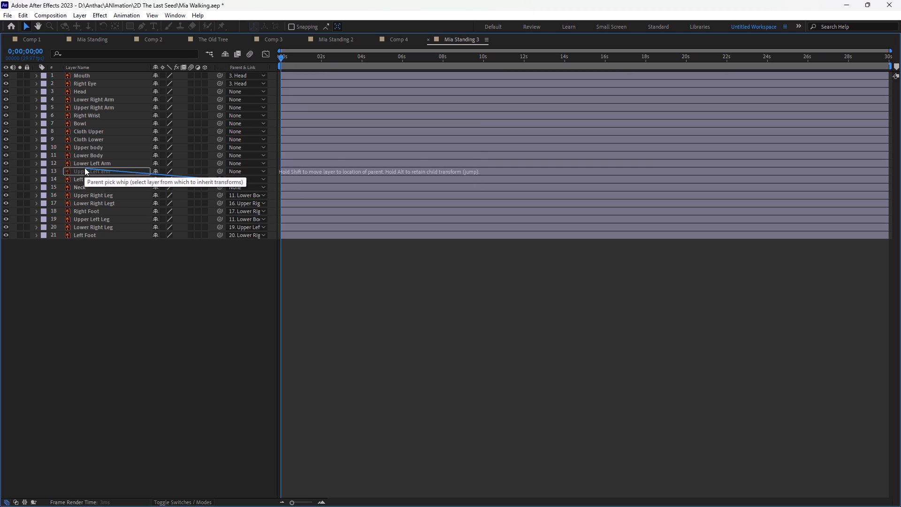
left_click_drag(84, 168, 78, 164)
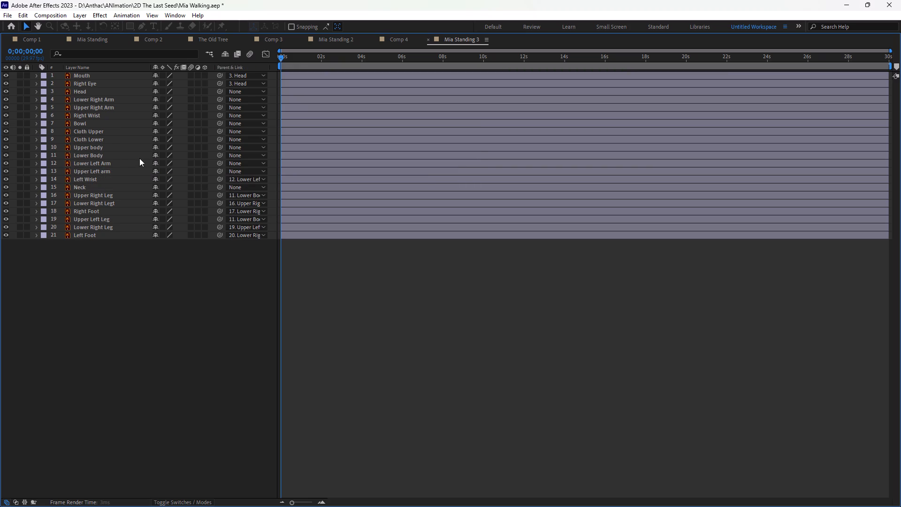
left_click_drag(219, 163, 96, 173)
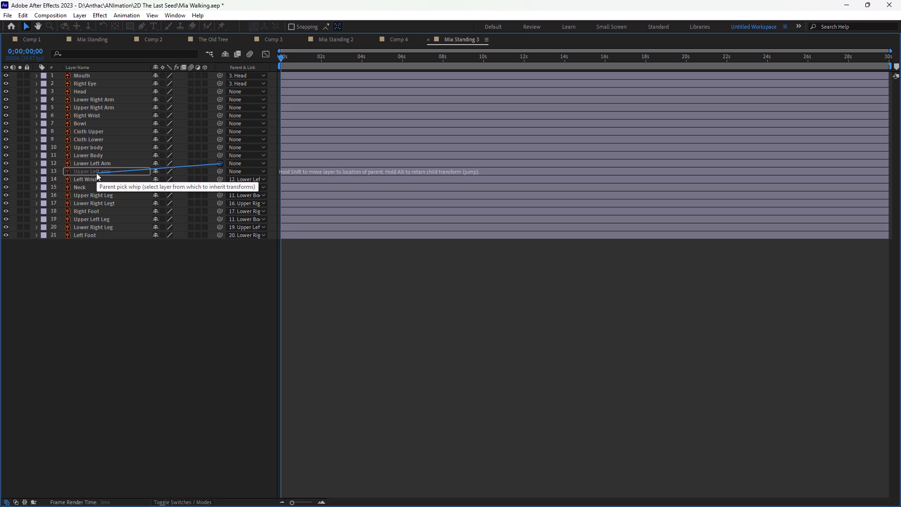
left_click_drag(96, 173, 91, 173)
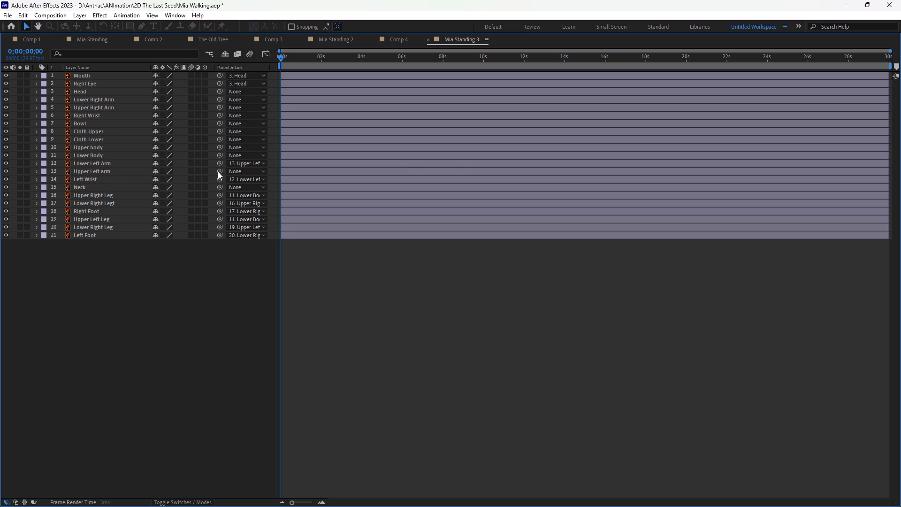
left_click_drag(218, 171, 123, 135)
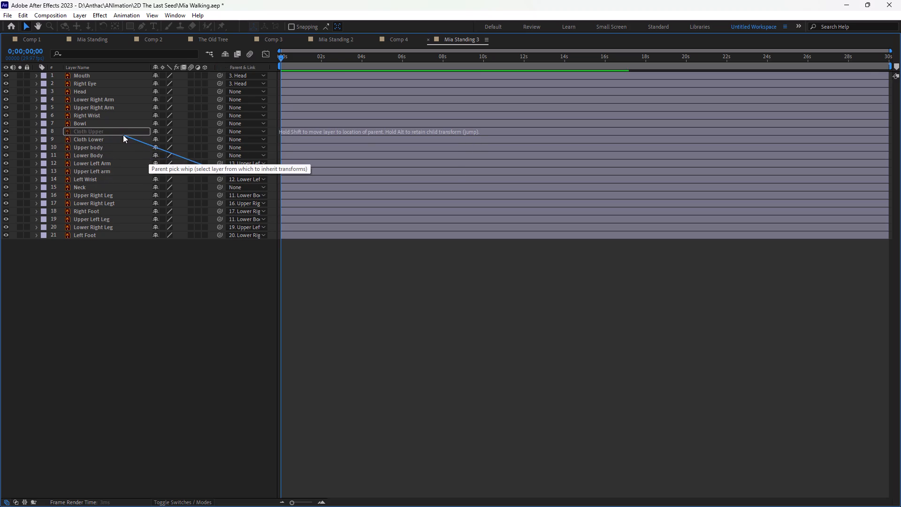
left_click_drag(123, 135, 96, 147)
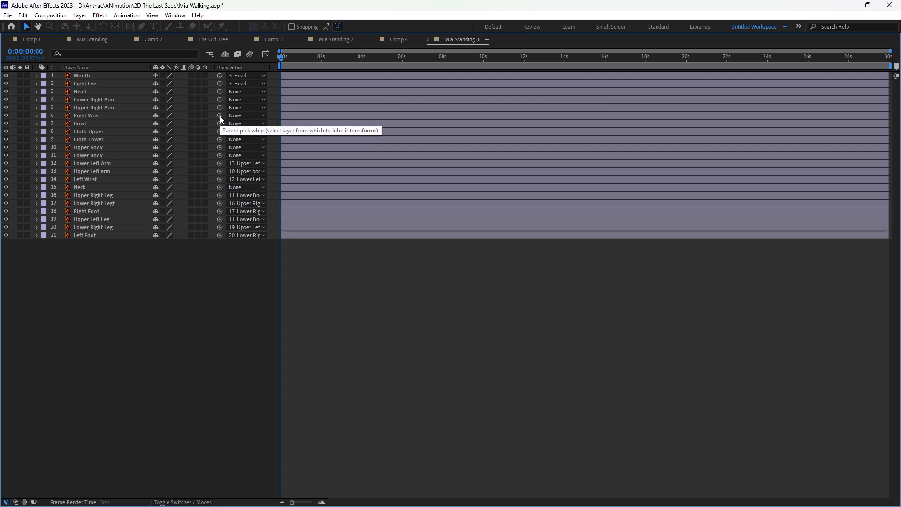
Chain the right arm's parenting: Right Wrist to Lower Right Arm, Lower Right Arm to Upper Right Arm, and Upper Right Arm to Upper body.
left_click_drag(220, 115, 99, 99)
left_click_drag(220, 99, 114, 110)
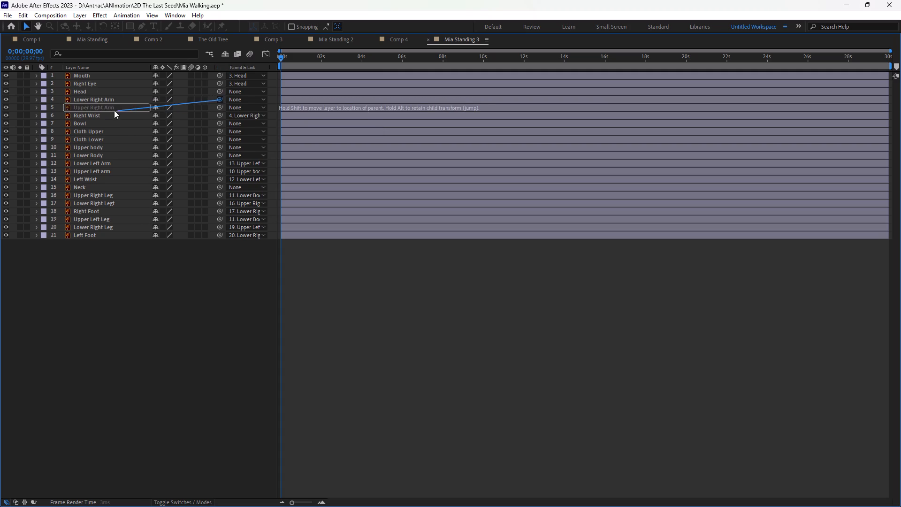
left_click_drag(114, 110, 97, 108)
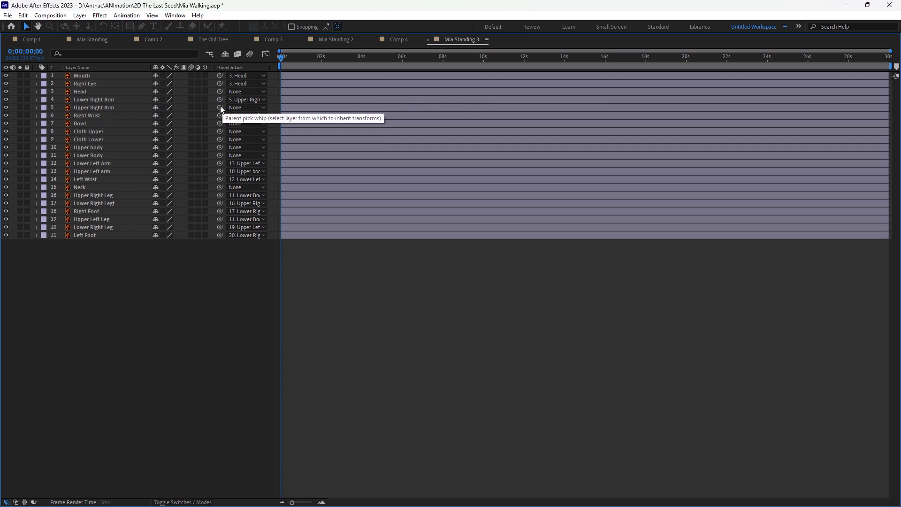
left_click_drag(220, 106, 90, 147)
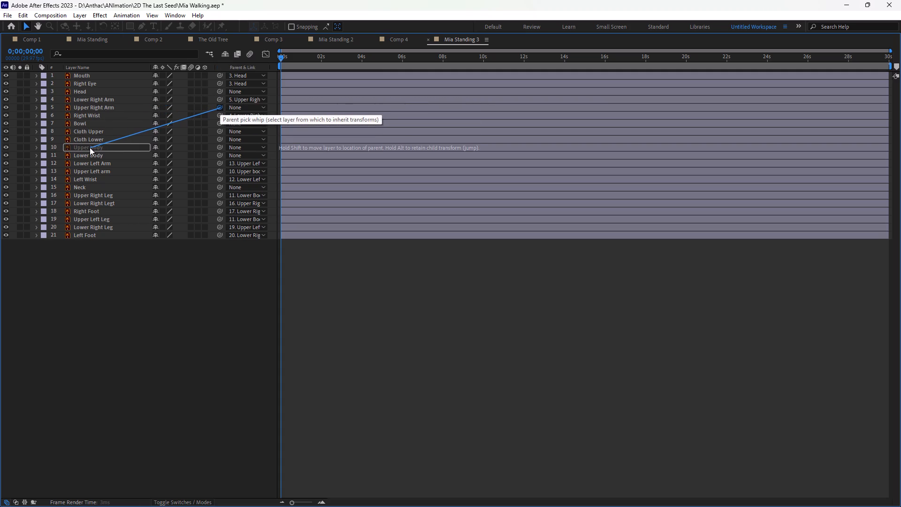
left_click_drag(90, 147, 88, 148)
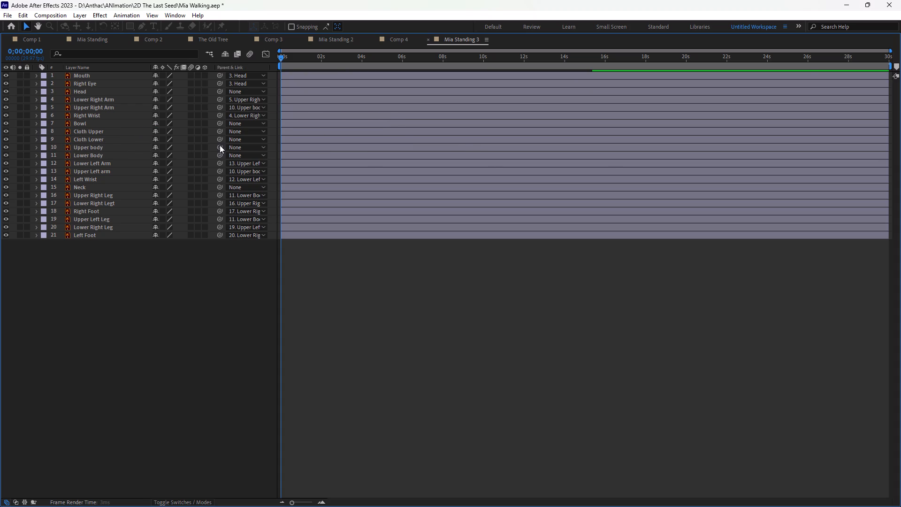
Parent the Upper body layer to the Lower Body layer.
left_click_drag(219, 147, 90, 155)
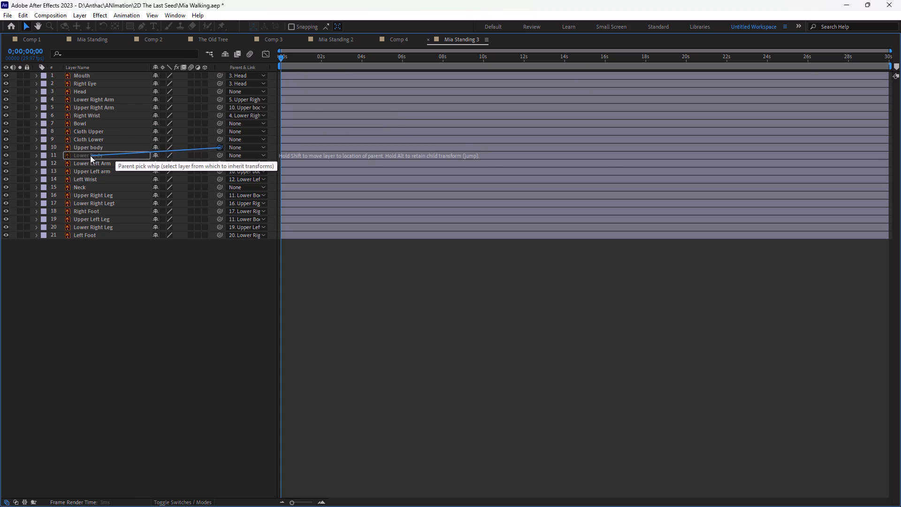
left_click_drag(90, 155, 89, 155)
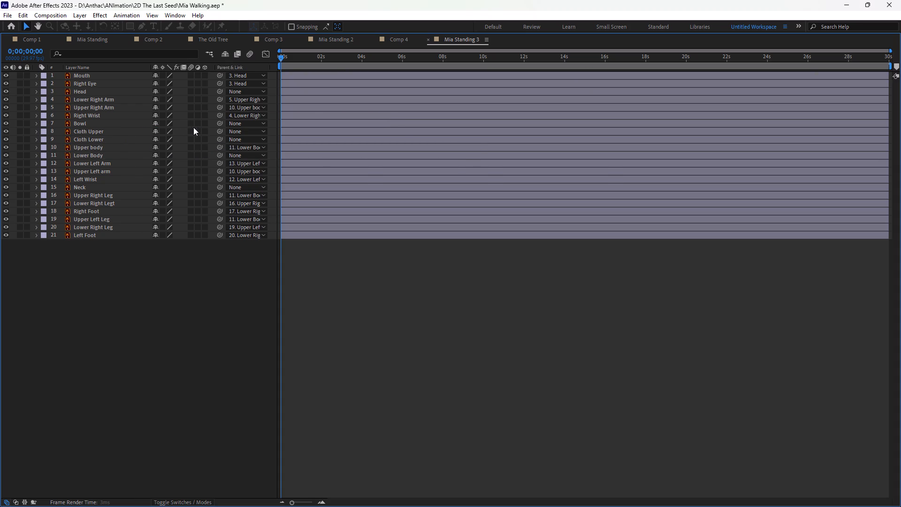
Parent the Cloth Lower layer to Cloth Upper, and the Cloth Upper layer to Upper body.
left_click(217, 132)
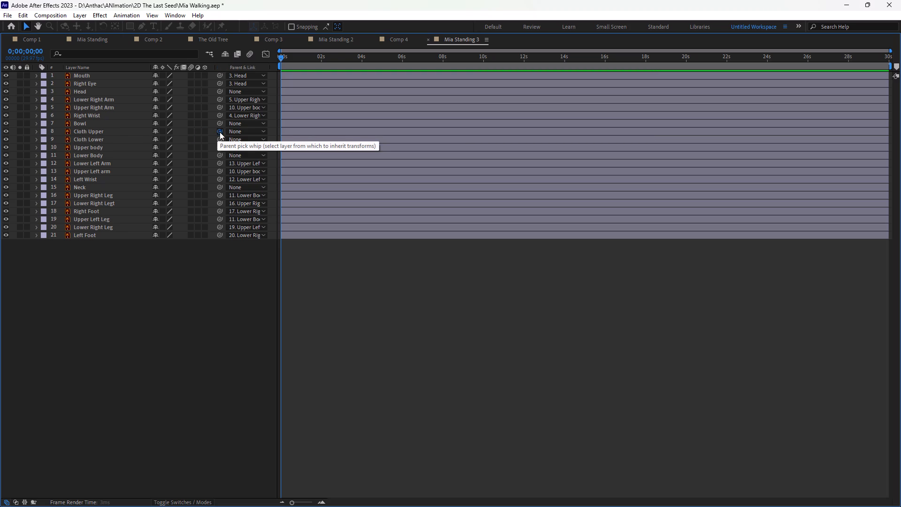
left_click_drag(220, 137, 110, 132)
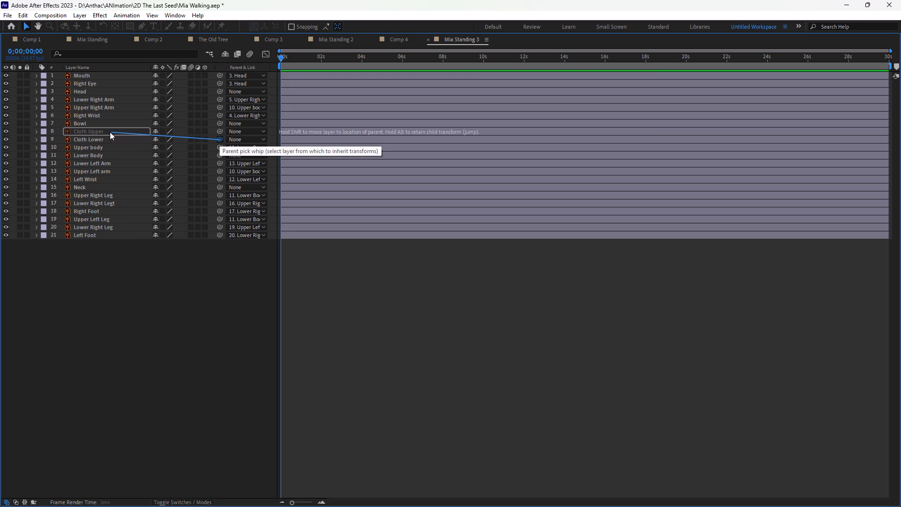
left_click_drag(110, 132, 102, 131)
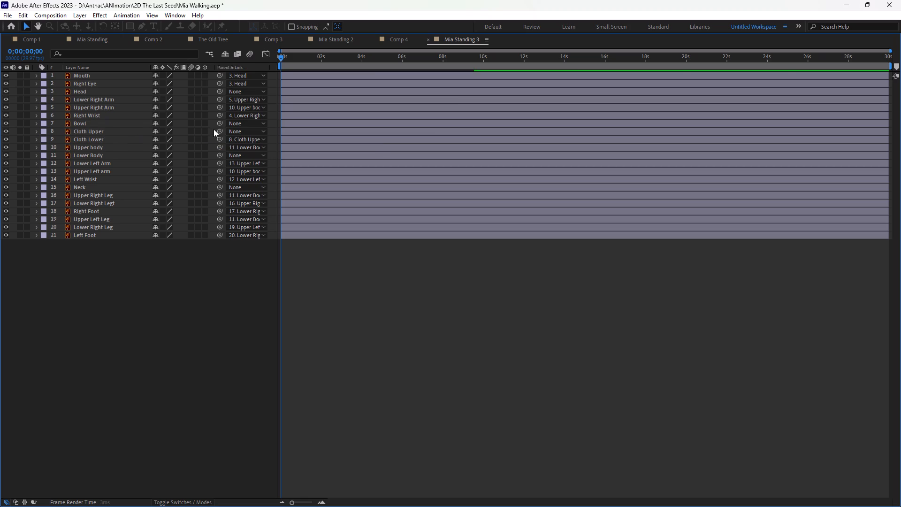
left_click_drag(218, 130, 92, 148)
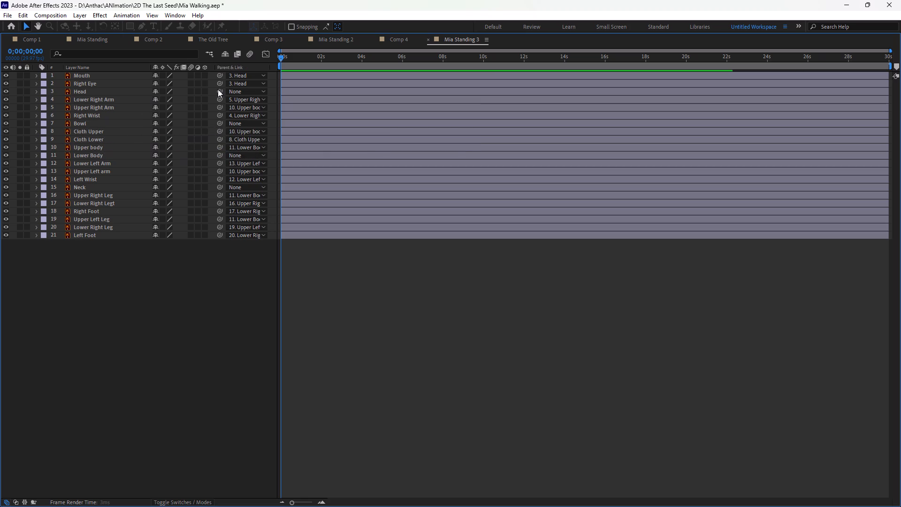
Parent the Head layer to Neck, and the Neck layer to Upper body.
left_click_drag(219, 91, 87, 185)
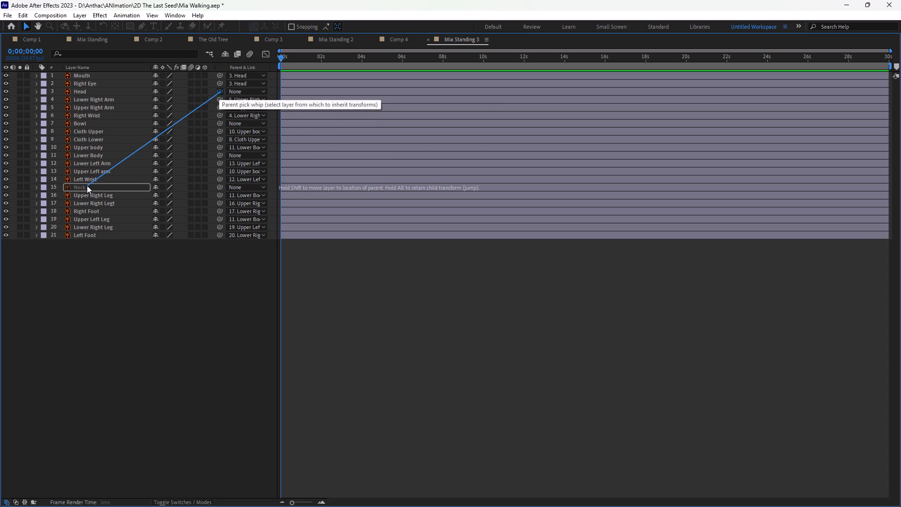
left_click_drag(87, 185, 85, 187)
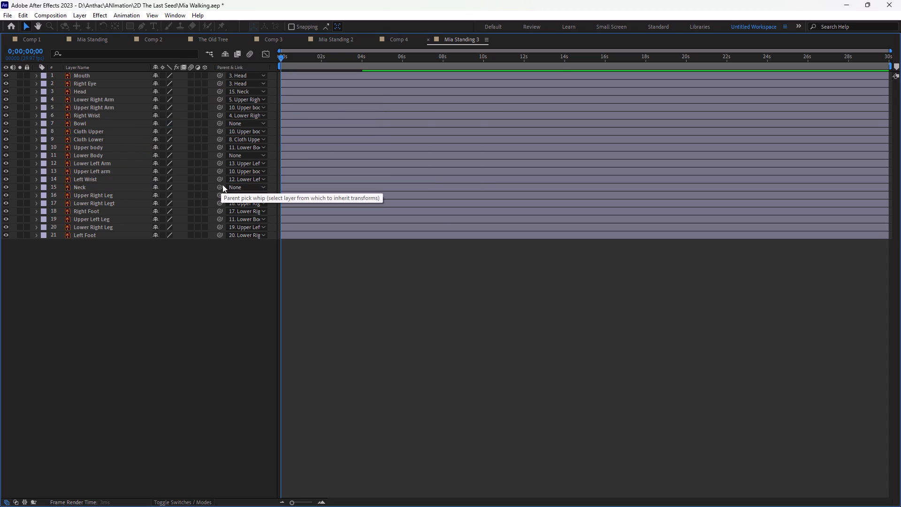
left_click_drag(220, 185, 106, 146)
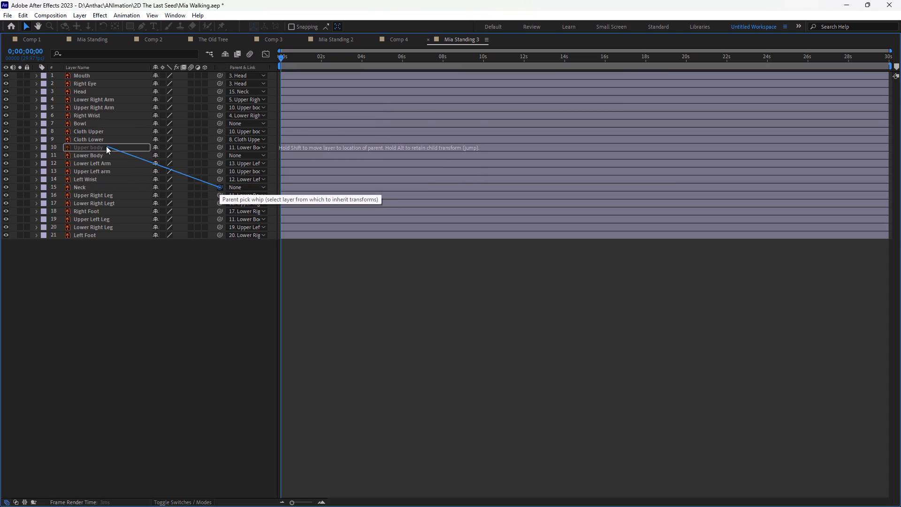
left_click_drag(106, 146, 98, 147)
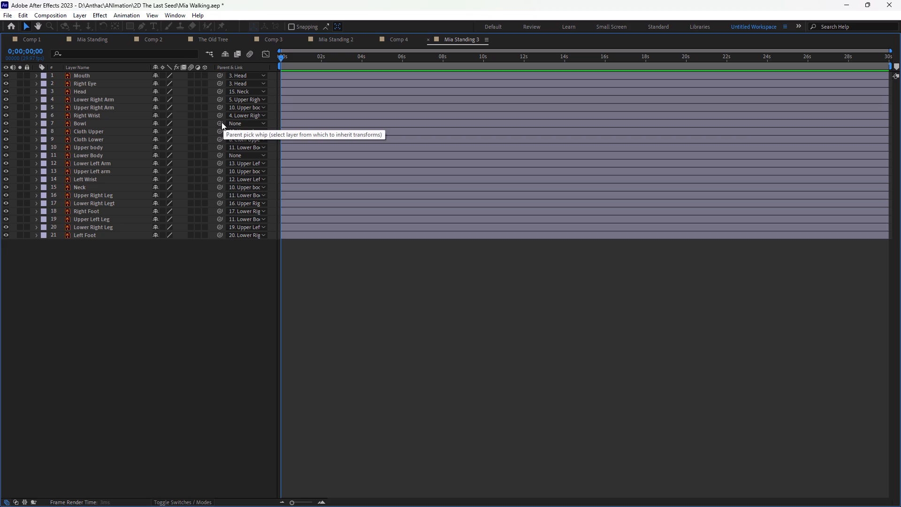
Parent the Bowl layer to the Right Wrist layer.
left_click_drag(219, 122, 167, 160)
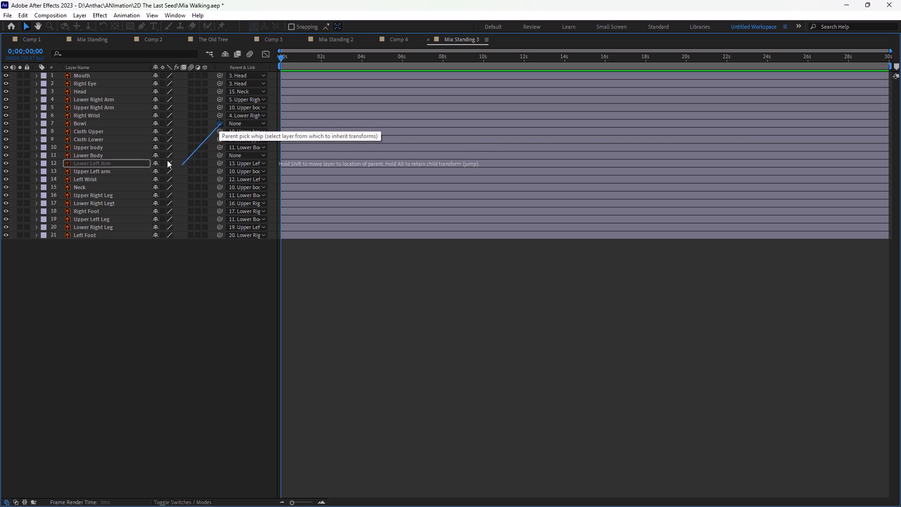
left_click_drag(167, 160, 94, 114)
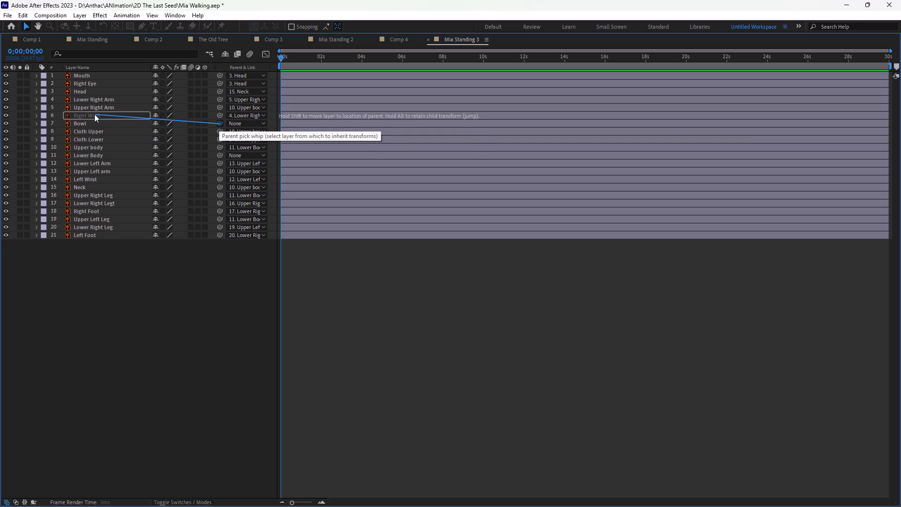
left_click_drag(94, 114, 88, 115)
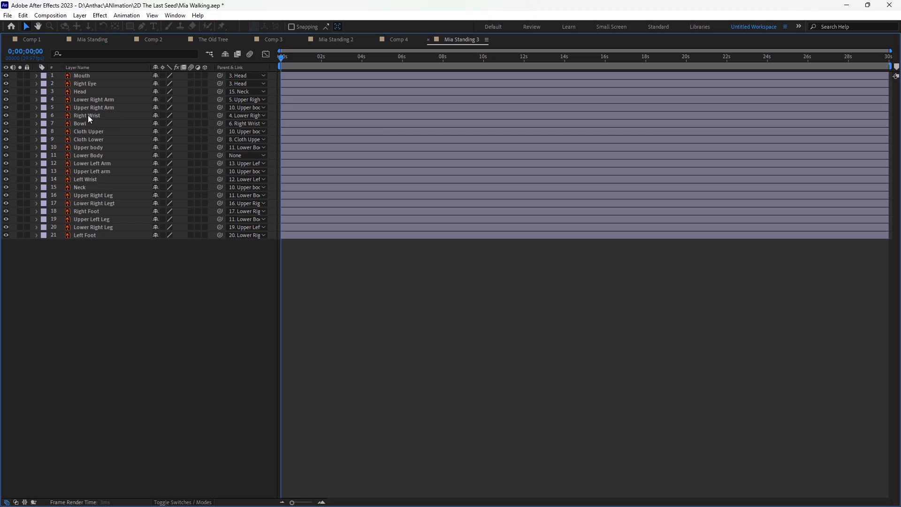
Restore the timeline from its maximized size to the full workspace layout and save the project.
double_click(554, 39)
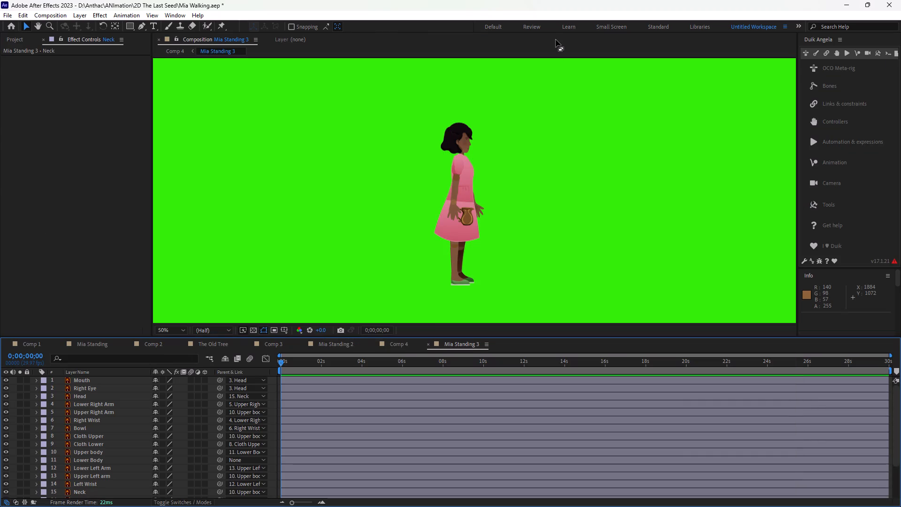
key("ctrl+s")
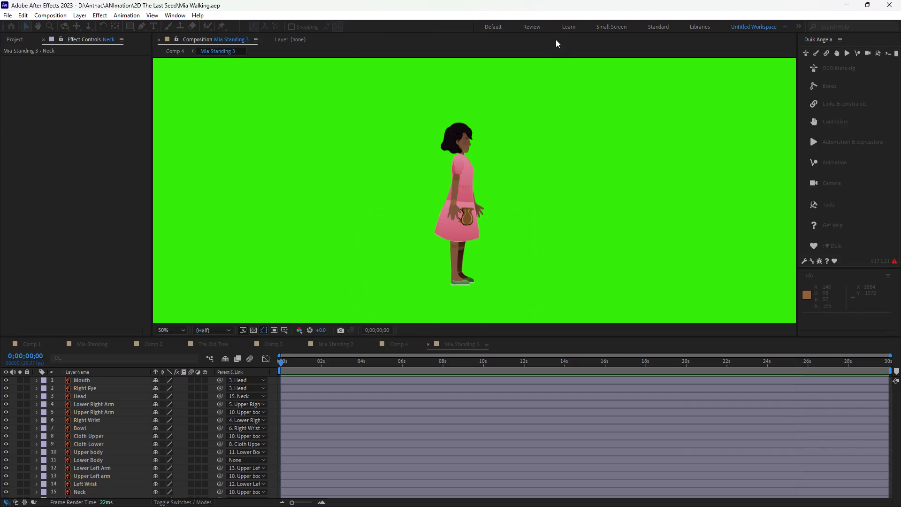
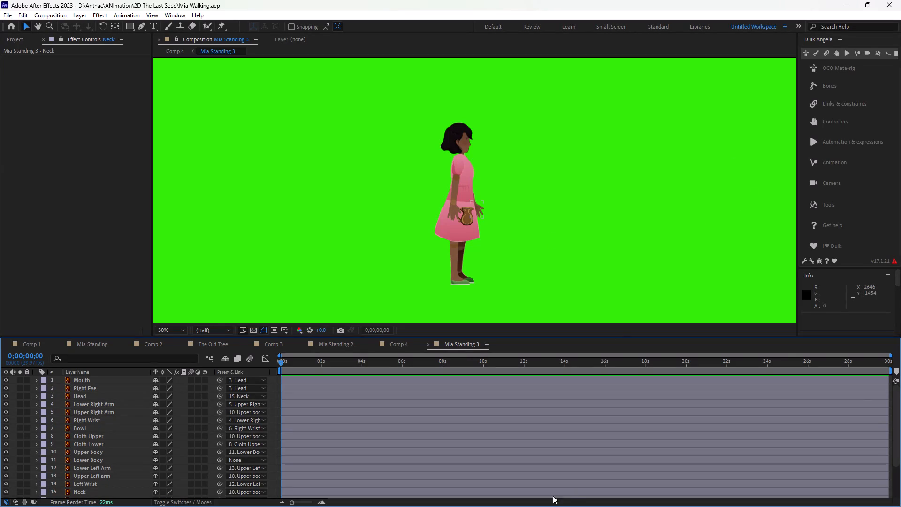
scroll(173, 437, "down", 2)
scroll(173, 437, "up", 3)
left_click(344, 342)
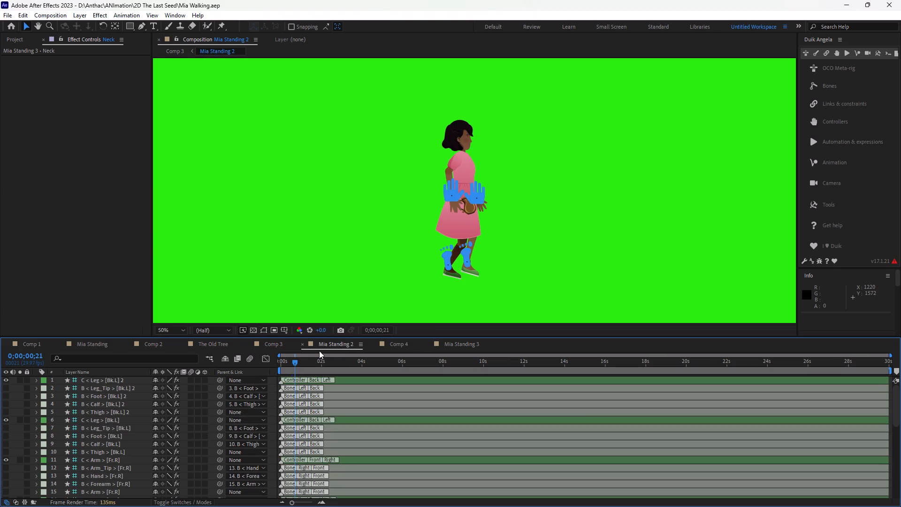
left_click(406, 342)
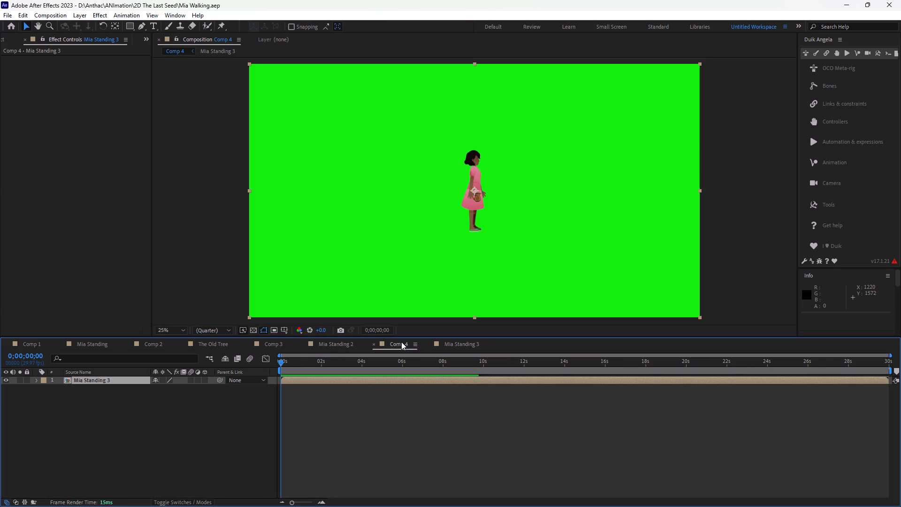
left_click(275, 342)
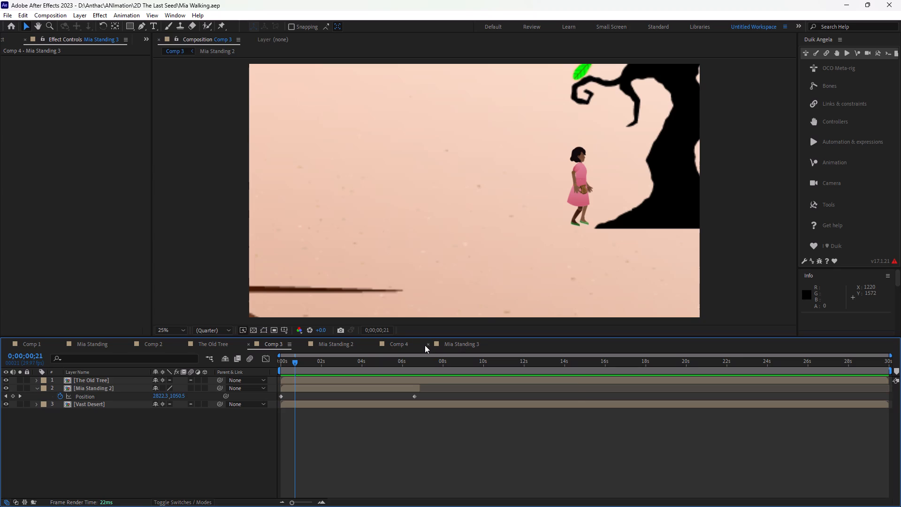
Copy the Mia Standing 3 layer from Comp 4 and paste it into Comp 3 with the playhead at the start.
left_click(400, 343)
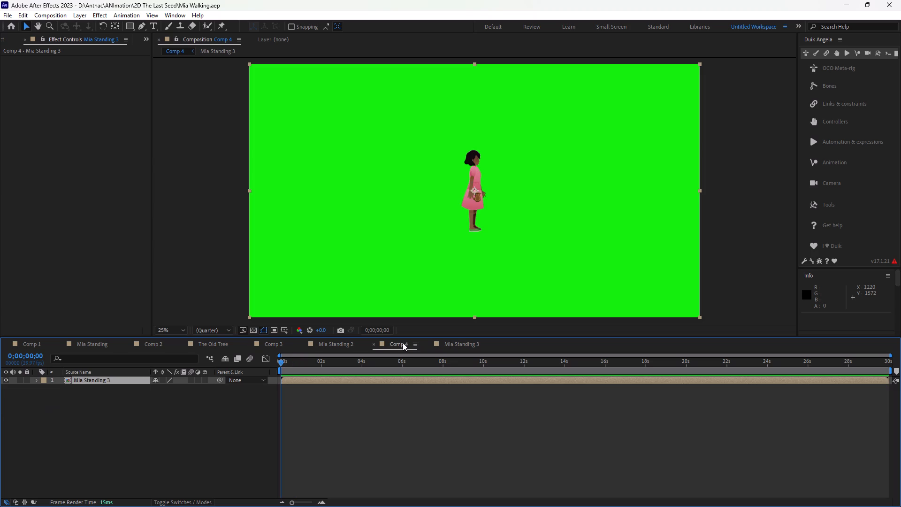
left_click(93, 380)
key("ctrl+c")
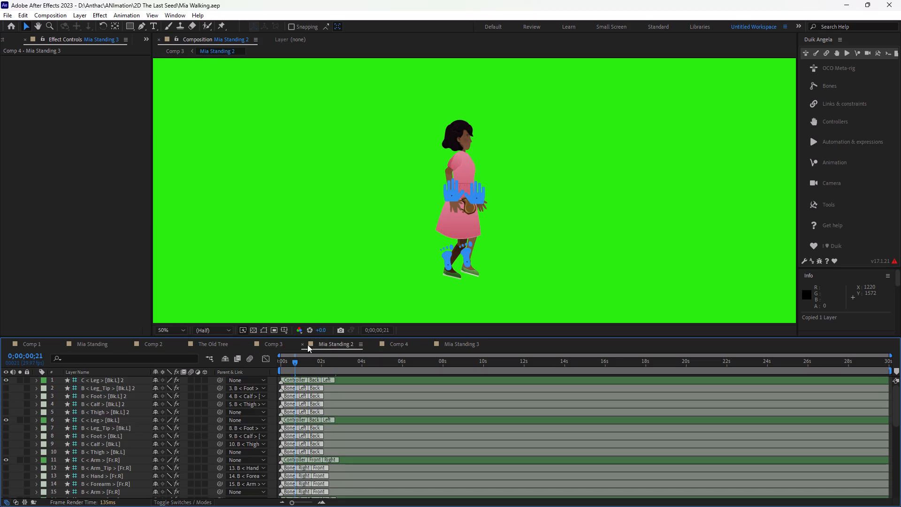
left_click(266, 345)
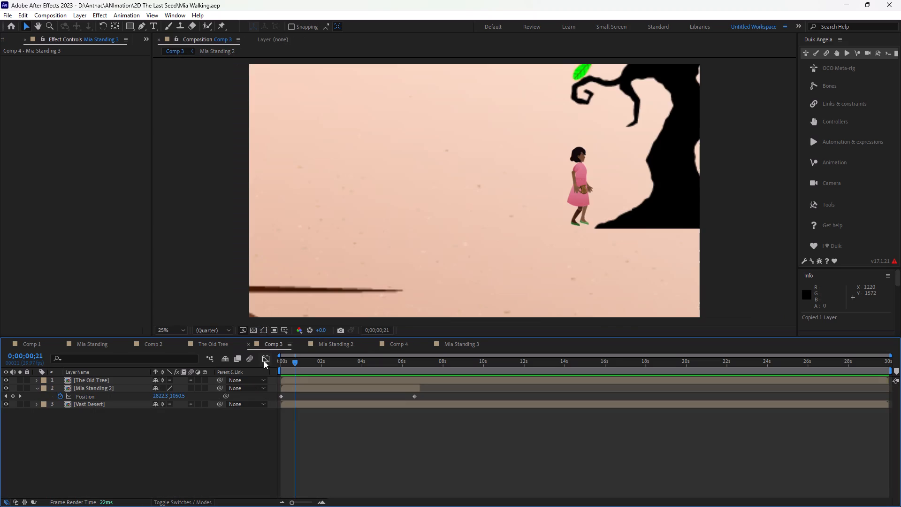
left_click(86, 448)
left_click_drag(283, 361, 276, 361)
left_click(112, 442)
key("ctrl+v")
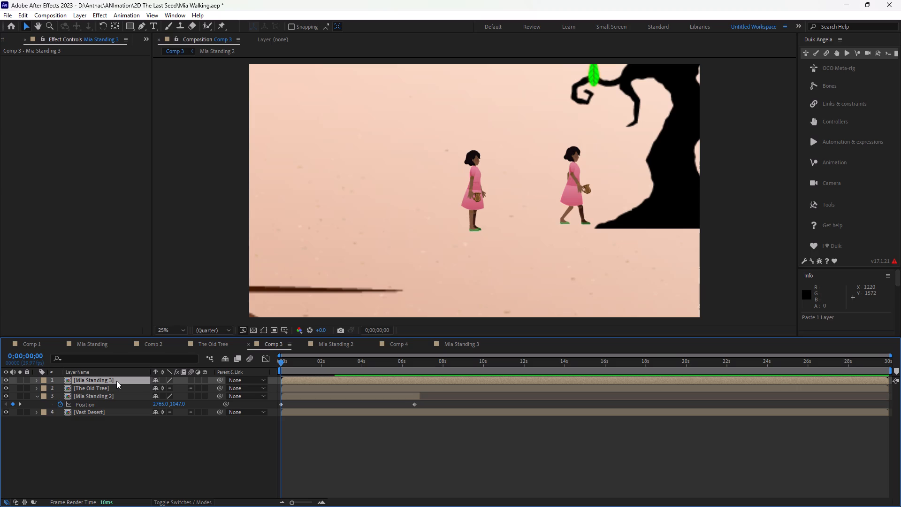
Set Mia Standing 3's X position to 3290, lining it up with the walking Mia's end pose at 0;00;06;17.
key("p")
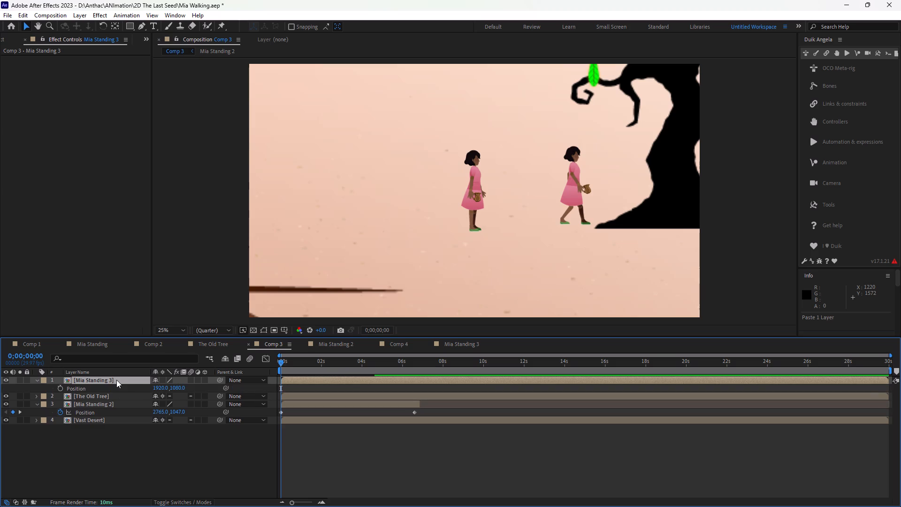
left_click_drag(155, 387, 222, 388)
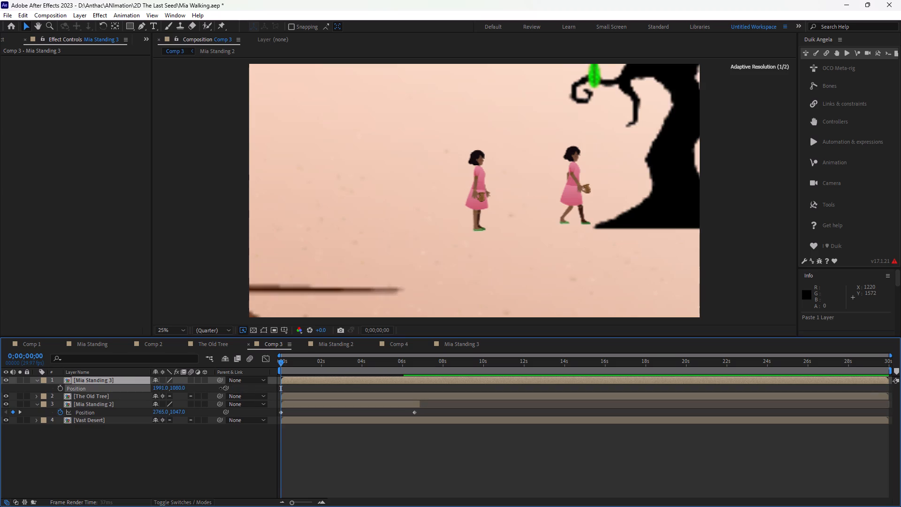
left_click_drag(222, 388, 502, 369)
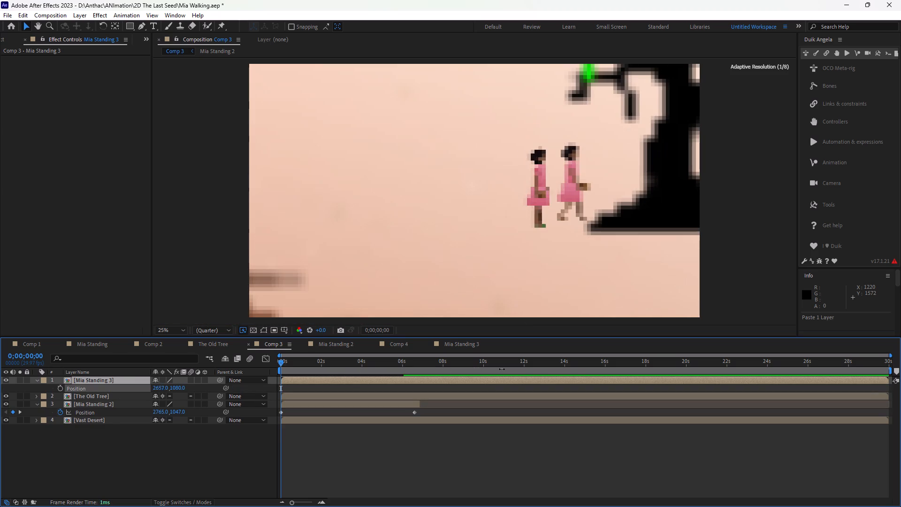
left_click_drag(502, 369, 627, 367)
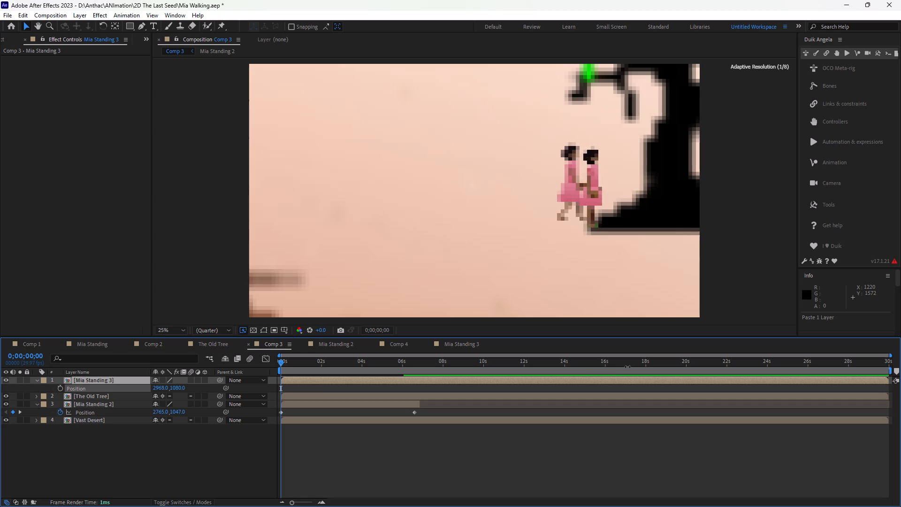
left_click_drag(627, 367, 699, 362)
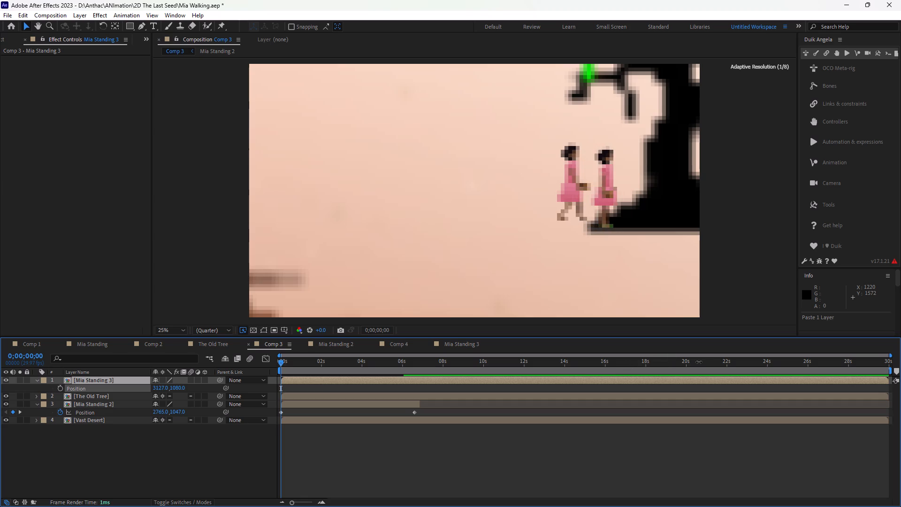
left_click_drag(699, 362, 726, 361)
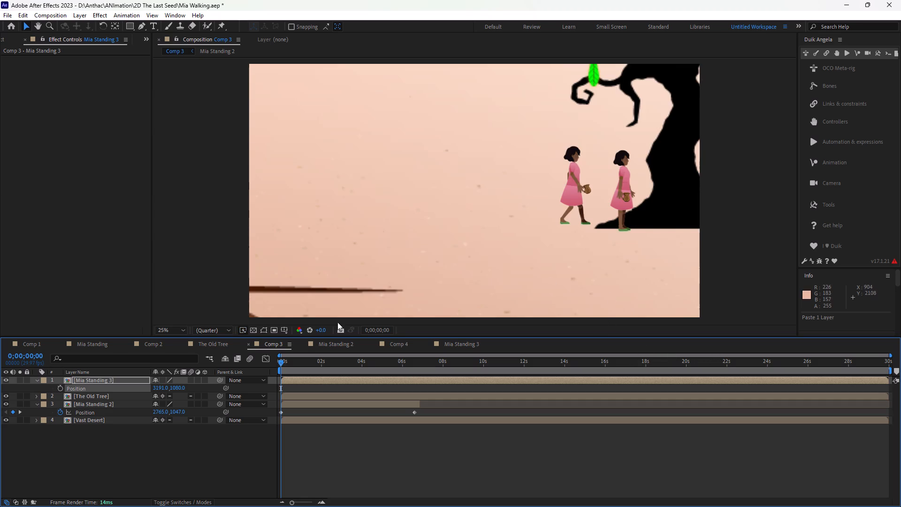
left_click(412, 358)
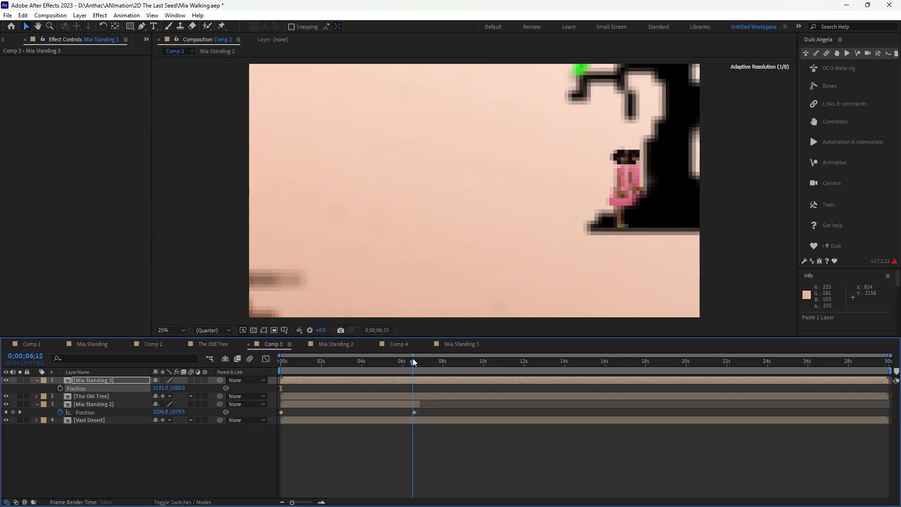
left_click(412, 358)
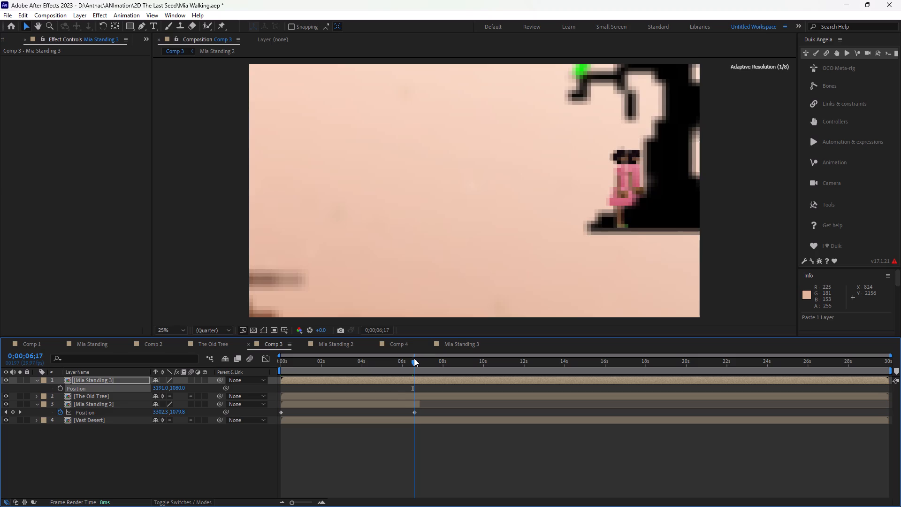
left_click(88, 381)
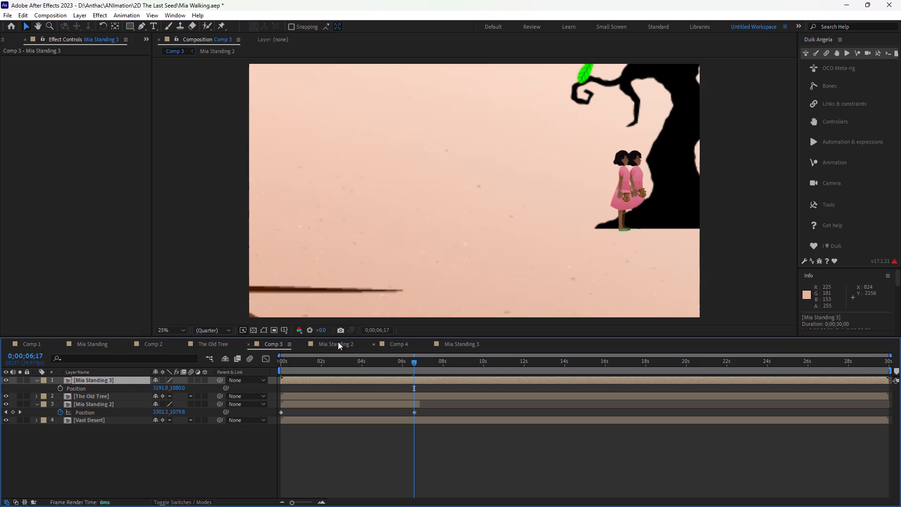
left_click_drag(155, 387, 174, 386)
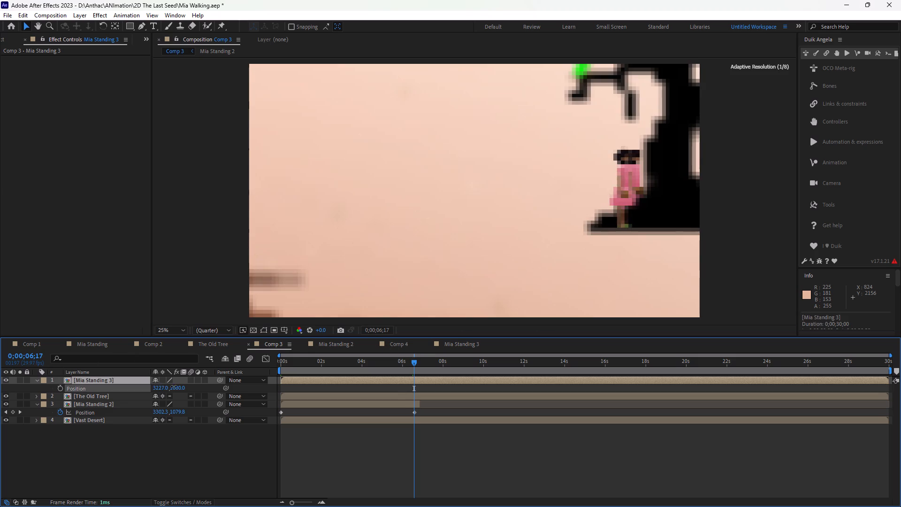
left_click_drag(174, 386, 190, 383)
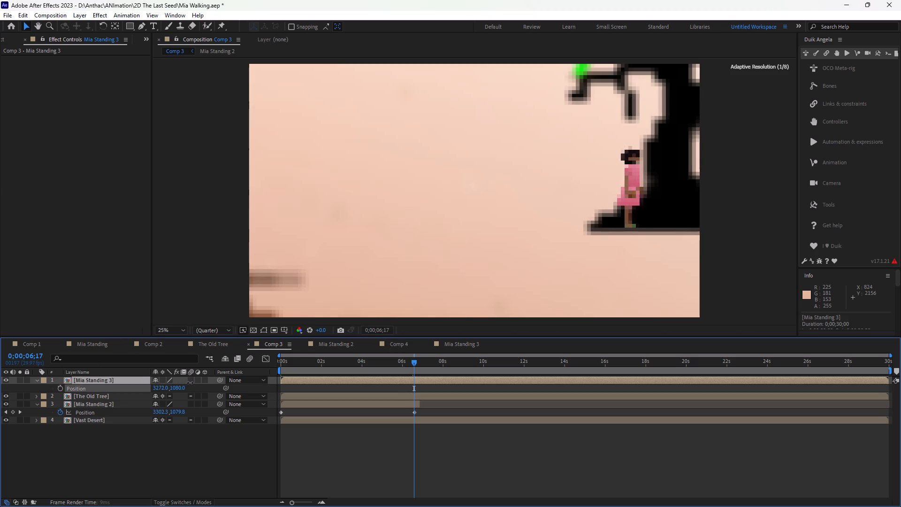
left_click_drag(190, 383, 191, 383)
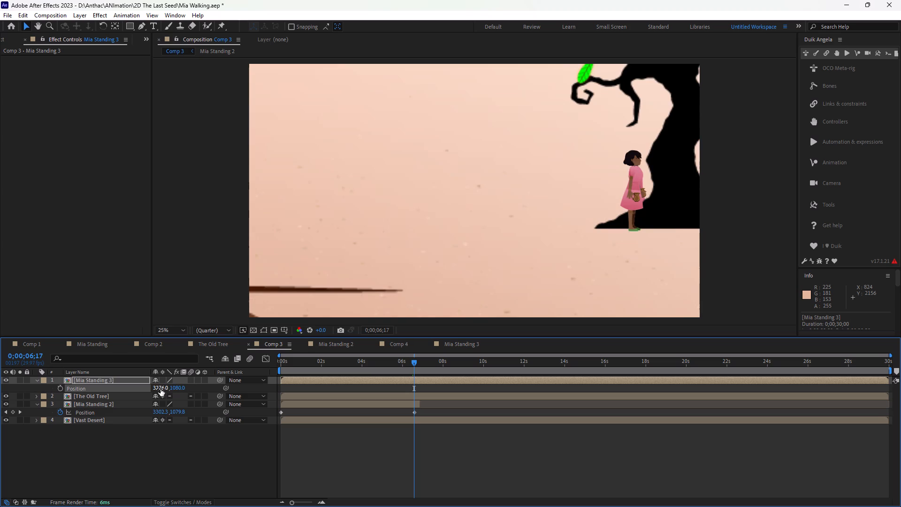
left_click_drag(160, 389, 165, 387)
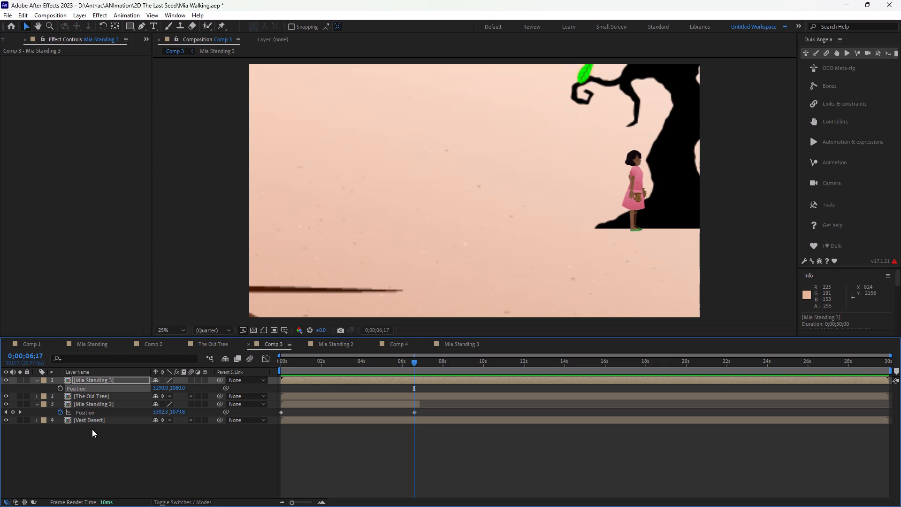
Move the Mia Standing 3 layer below The Old Tree in Comp 3's layer stack.
left_click_drag(99, 381, 100, 399)
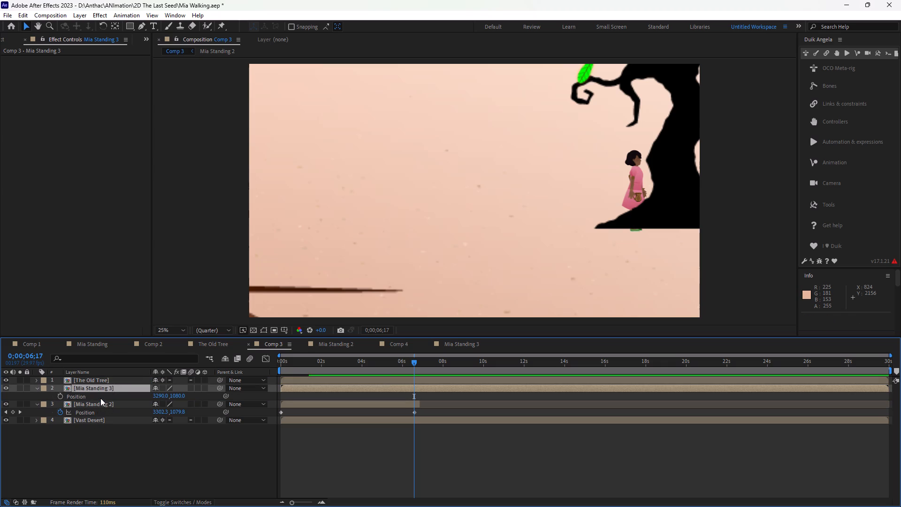
Adjust Mia Standing 3's Y position to 1066, raising her slightly beside the tree.
left_click_drag(176, 398, 176, 398)
left_click_drag(176, 398, 166, 397)
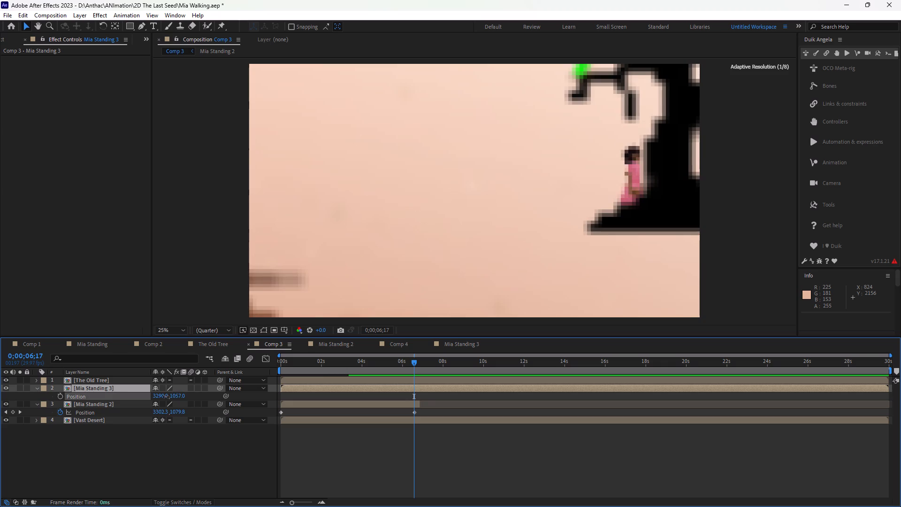
left_click_drag(166, 397, 165, 396)
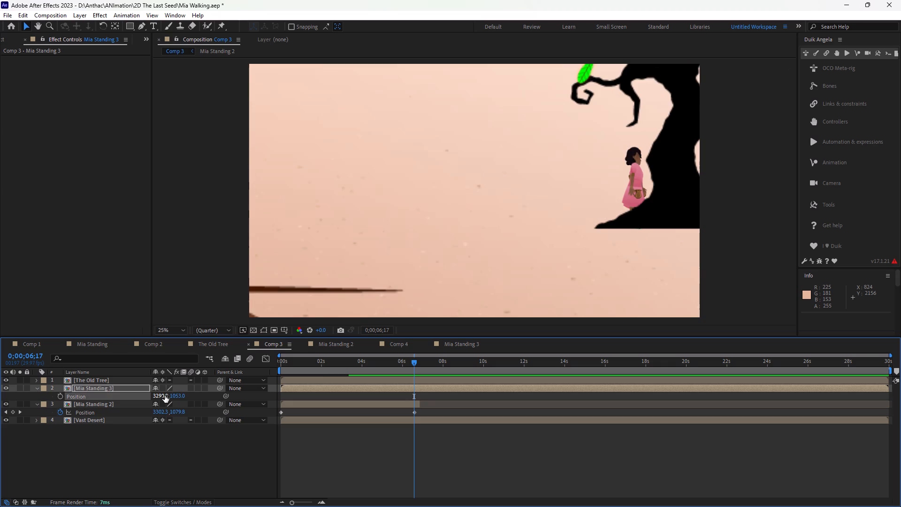
left_click_drag(173, 397, 179, 396)
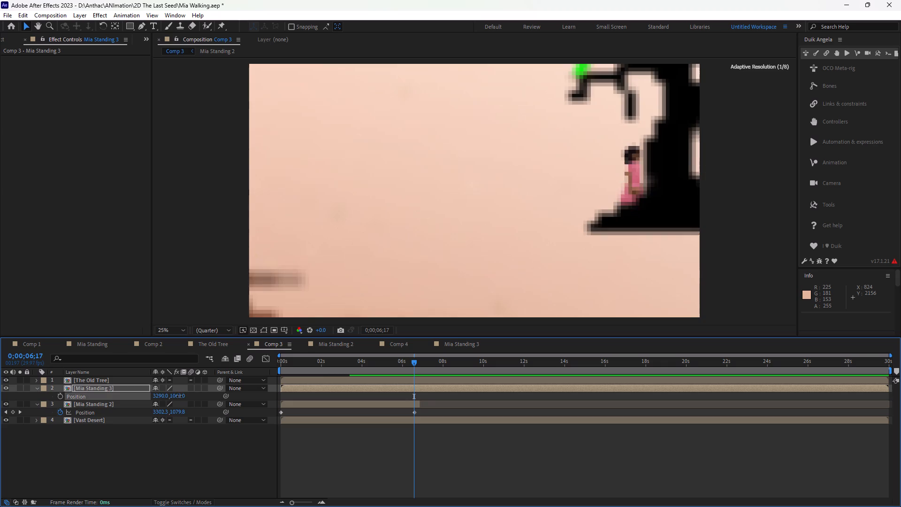
left_click_drag(179, 396, 180, 396)
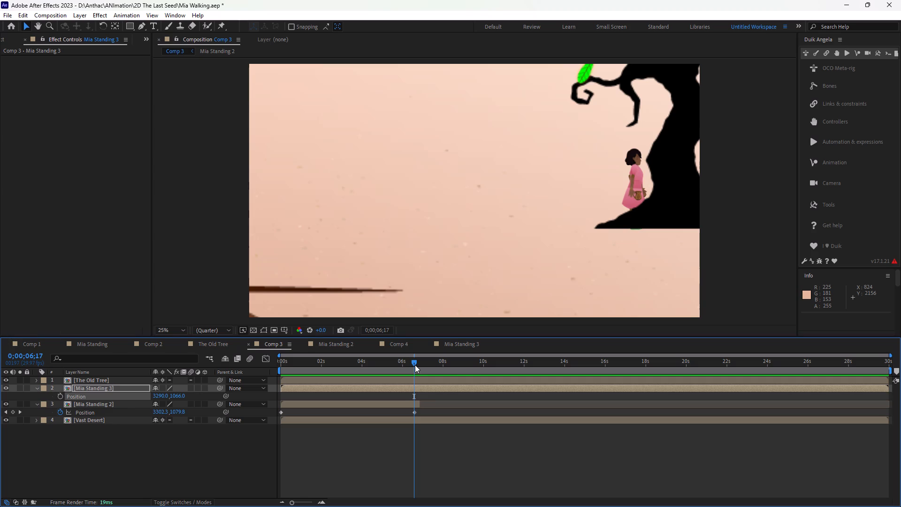
In the Mia Standing 3 composition, hide the Cloth Upper and Upper body layers.
left_click(458, 345)
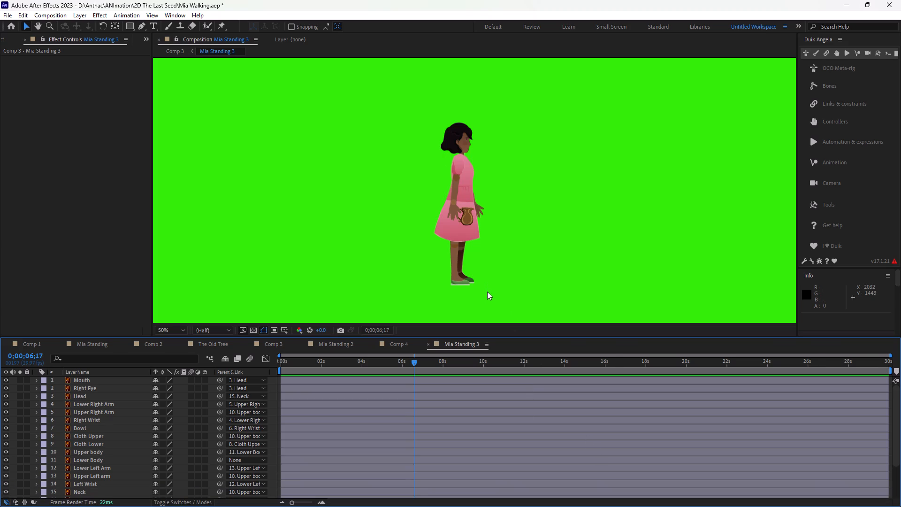
left_click(470, 171)
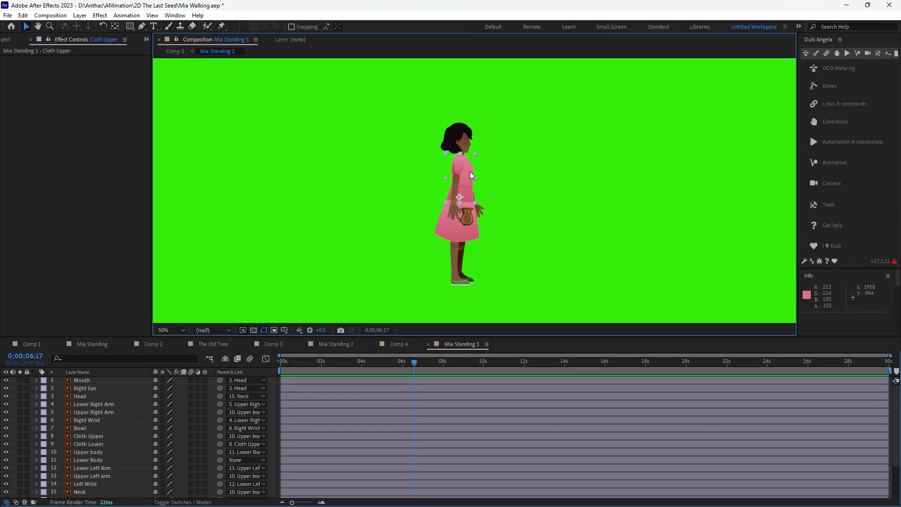
left_click(481, 209)
left_click(472, 170)
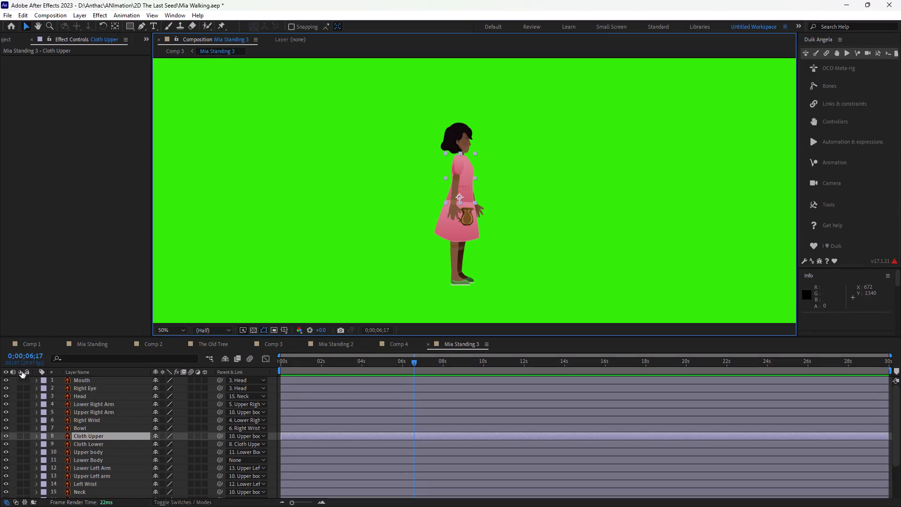
left_click(3, 436)
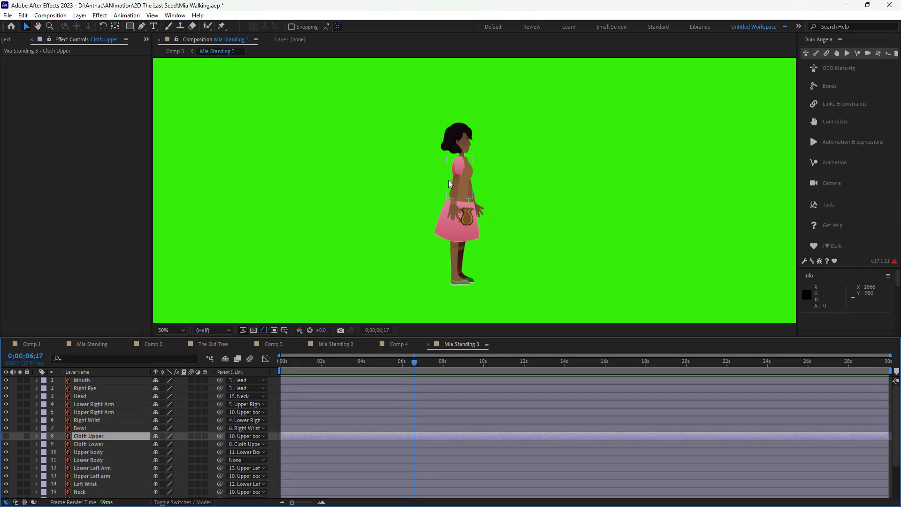
left_click(471, 169)
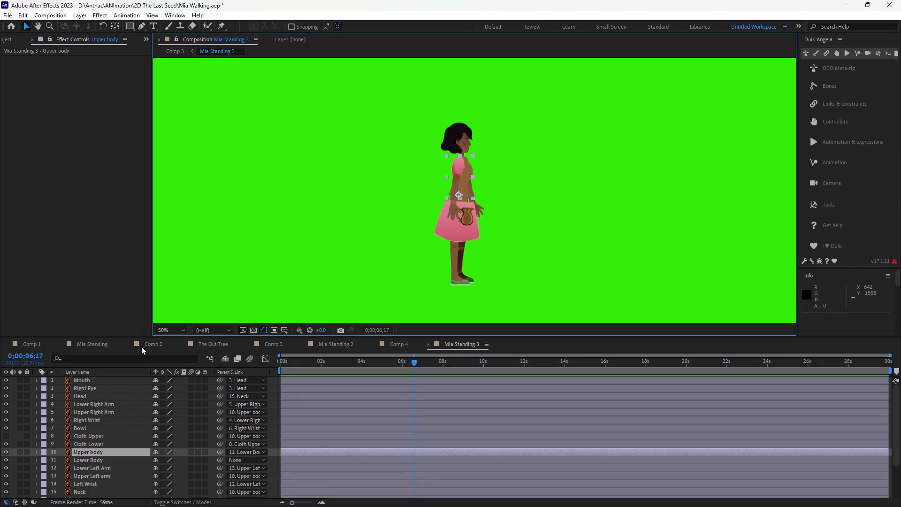
left_click(5, 452)
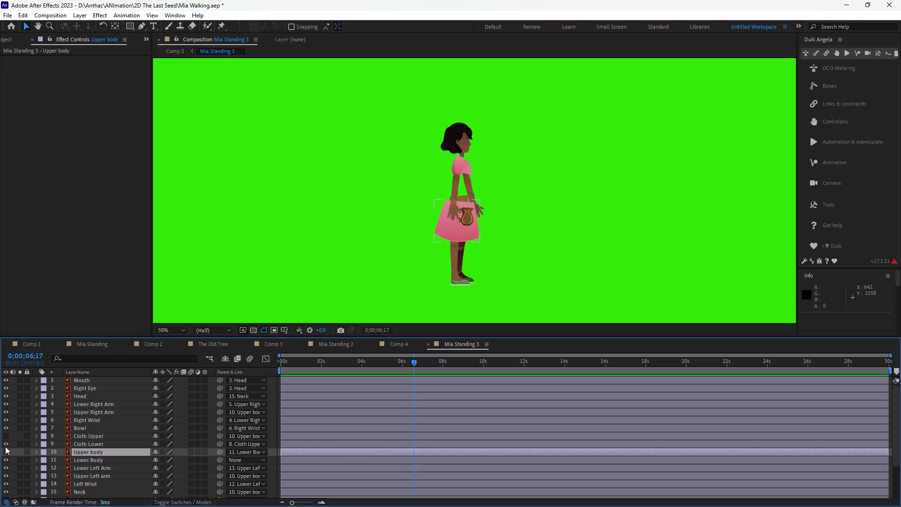
Hide the Cloth Lower layer in the Mia Standing 3 composition.
left_click(5, 446)
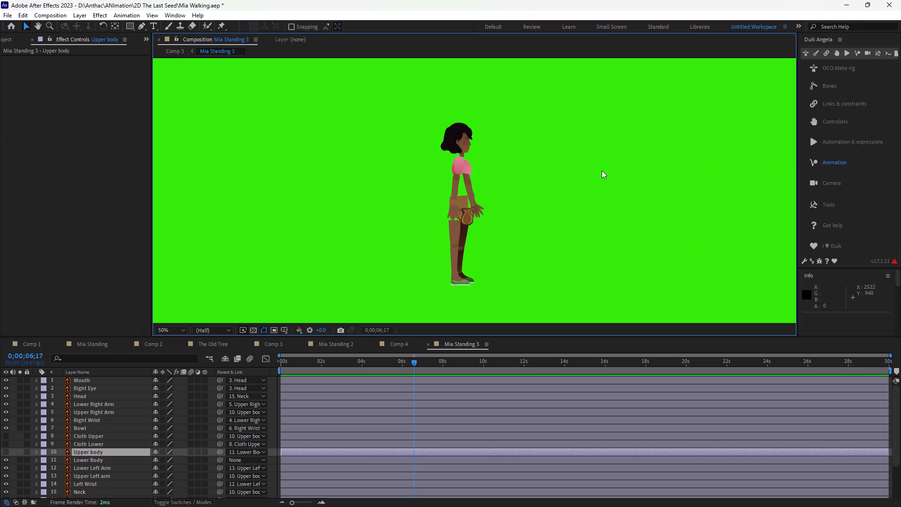
With the Pen tool, draw a mask path on the Upper body layer along Mia's right arm: shoulder, elbow, wrist, fingertips.
key("ctrl+equal")
key("ctrl+equal")
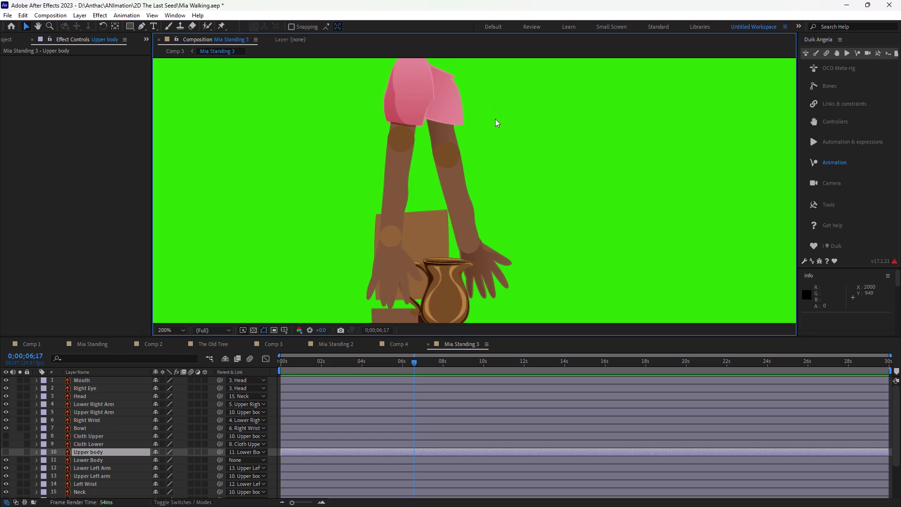
key("h")
left_click_drag(510, 118, 510, 126)
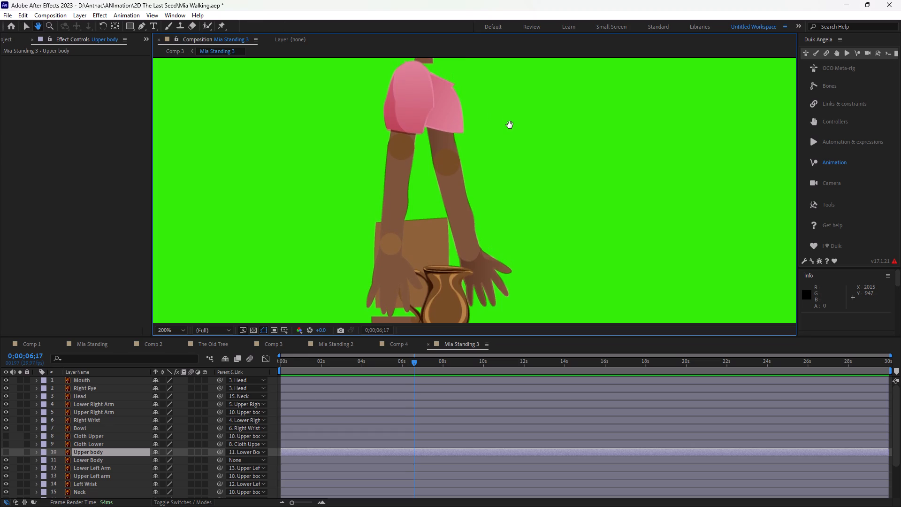
key("v")
left_click(139, 25)
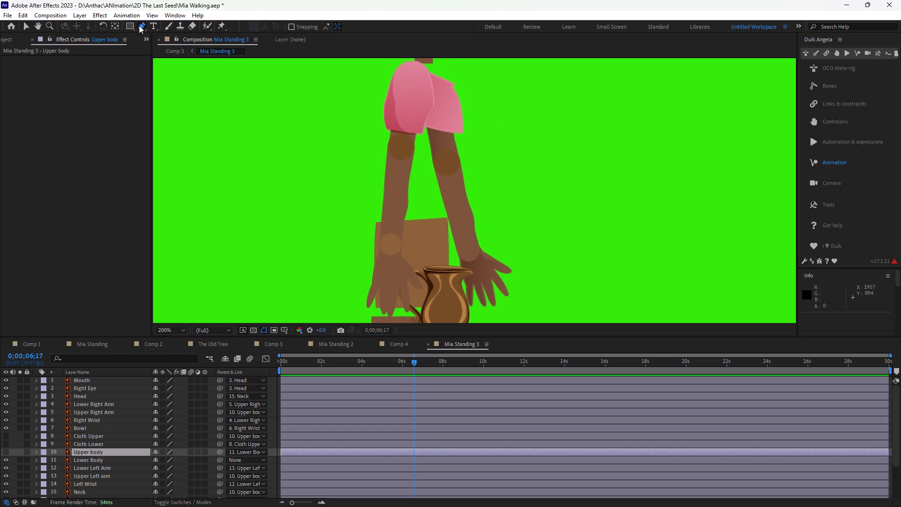
left_click(412, 65)
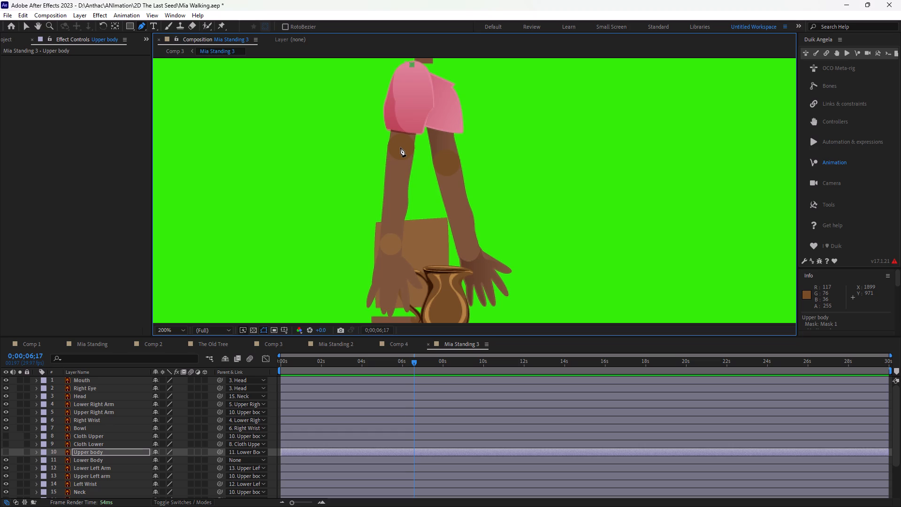
left_click(400, 147)
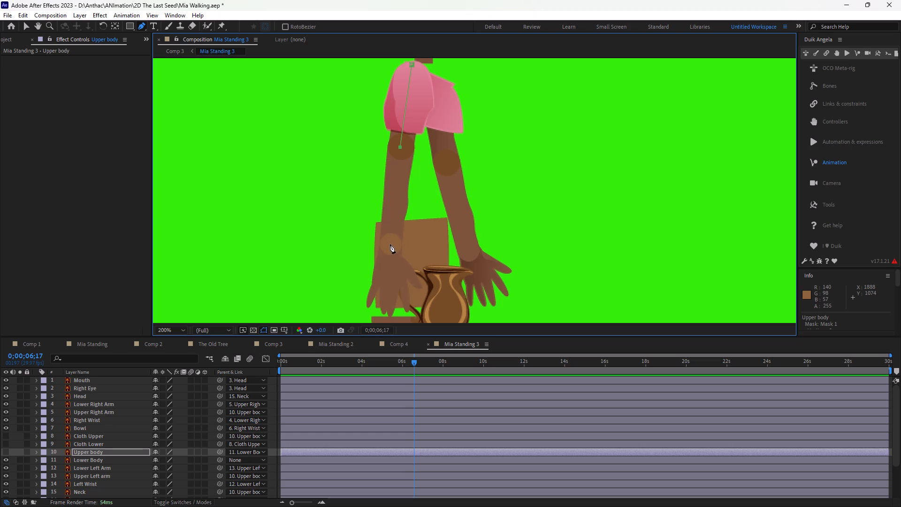
left_click(390, 244)
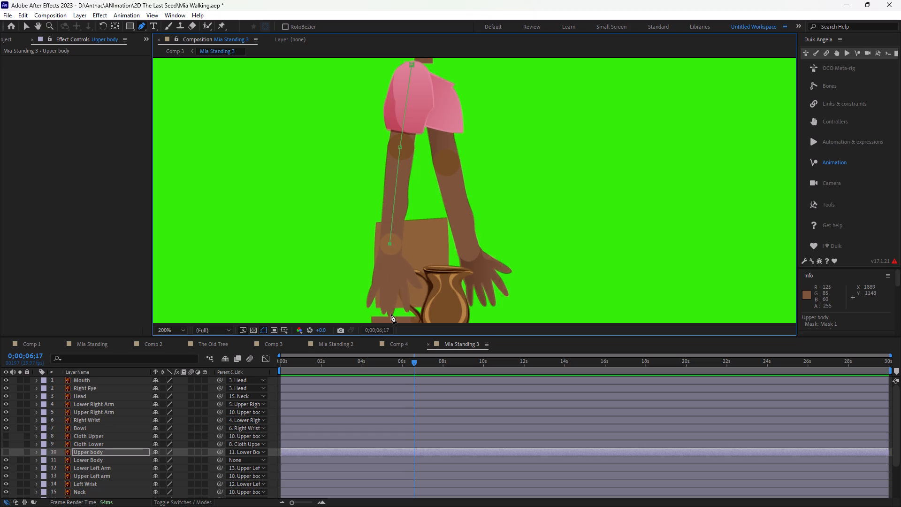
left_click(390, 314)
left_click(390, 314)
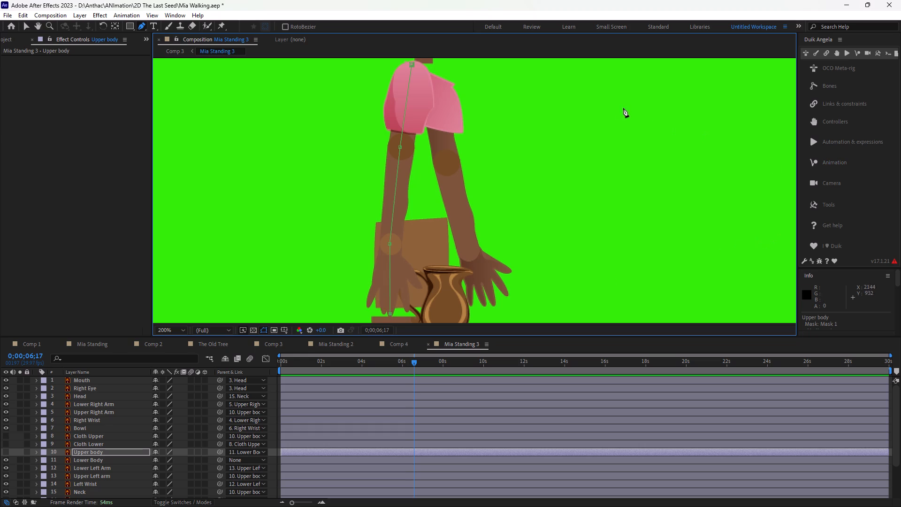
Create Duik Hominoid Arm bones from the path drawn along the right arm.
left_click(820, 86)
left_click(823, 134)
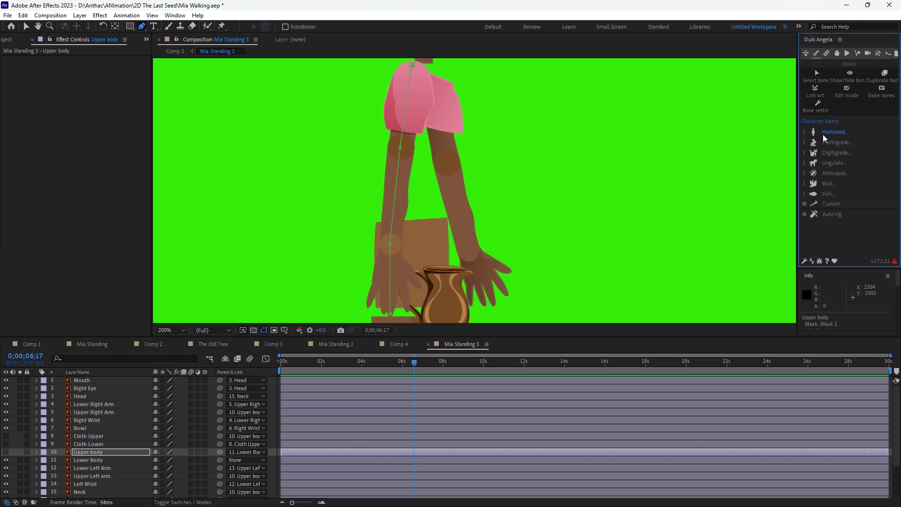
left_click(819, 132)
left_click(825, 131)
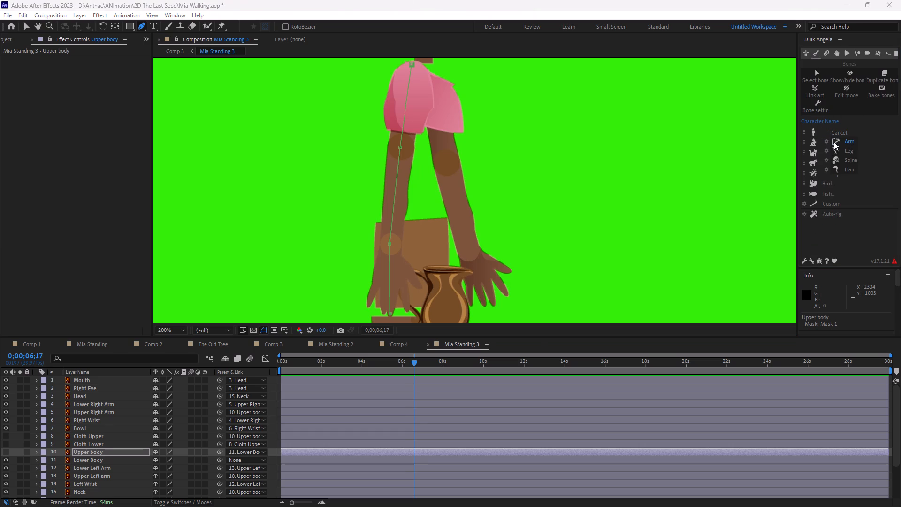
left_click(837, 141)
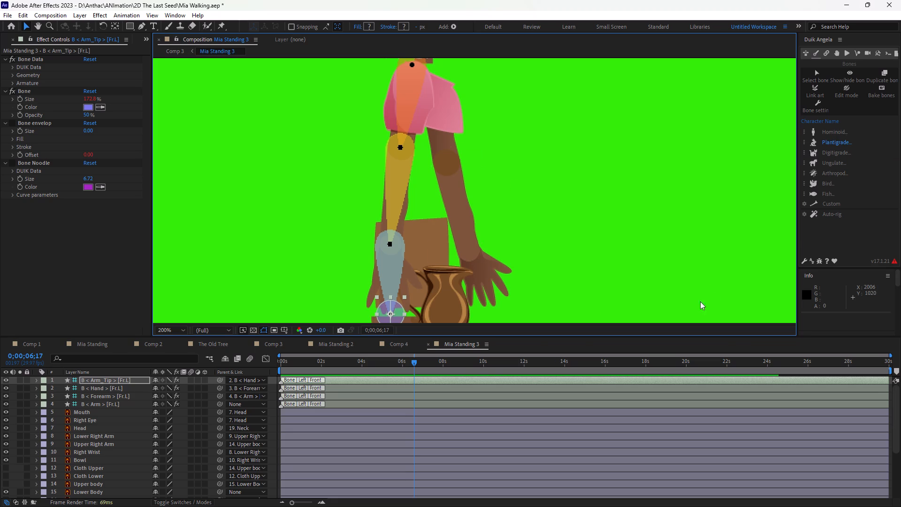
Reset the Untitled Workspace layout.
double_click(508, 342)
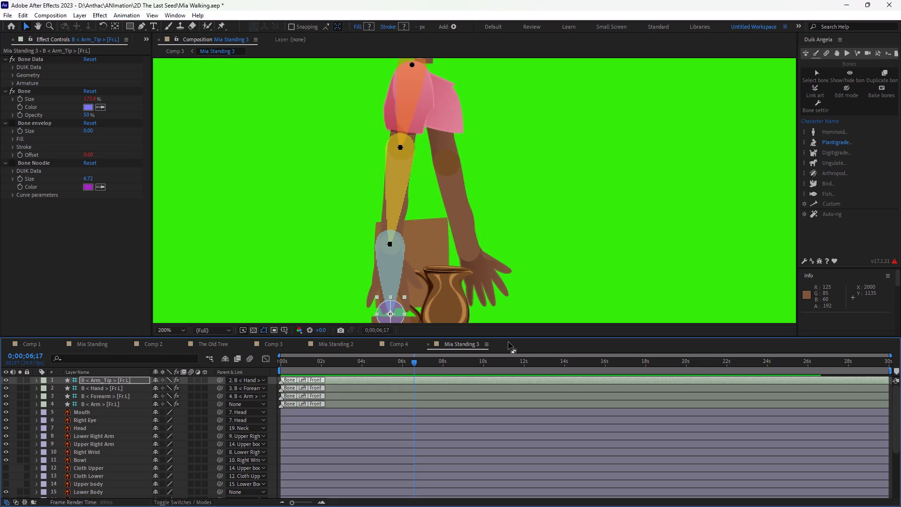
double_click(508, 342)
left_click(172, 14)
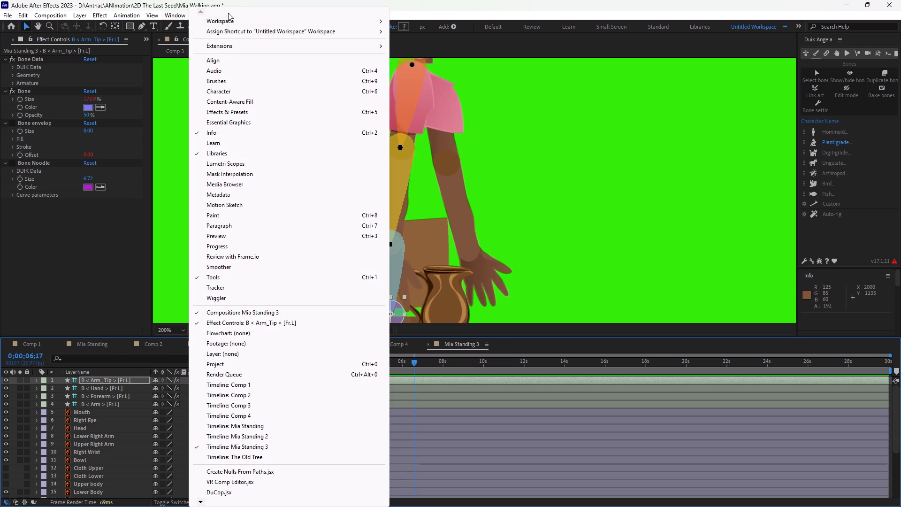
left_click(229, 22)
left_click(442, 200)
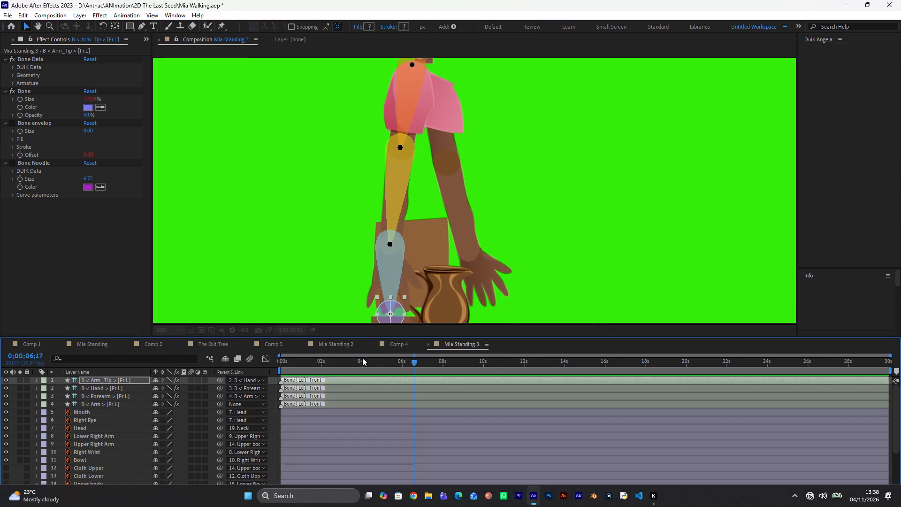
Parent Right Wrist to the Hand bone, Lower Right Arm to the Forearm bone, and Upper Right Arm to the Arm bone.
double_click(548, 344)
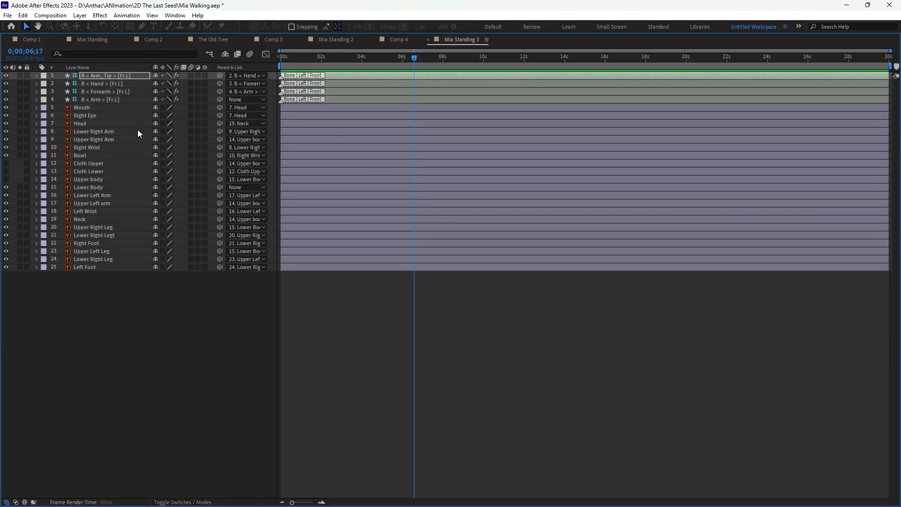
left_click(110, 147)
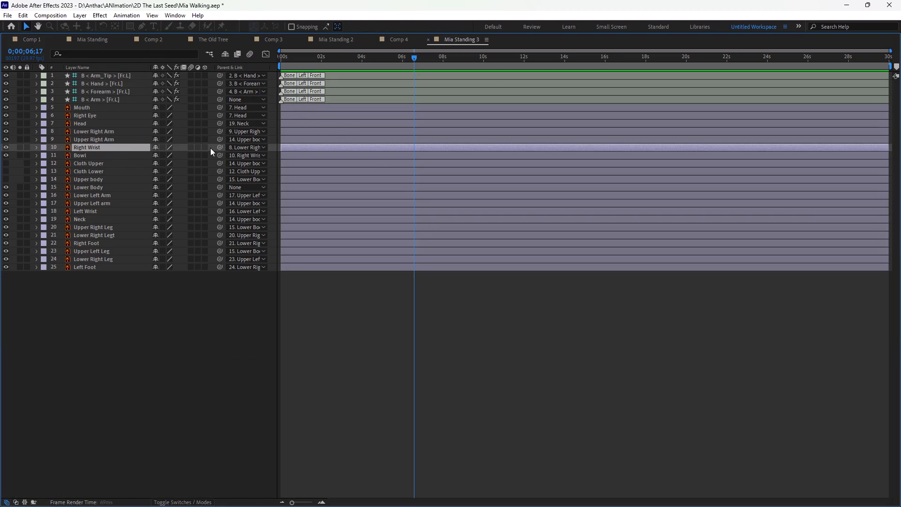
left_click_drag(219, 146, 102, 79)
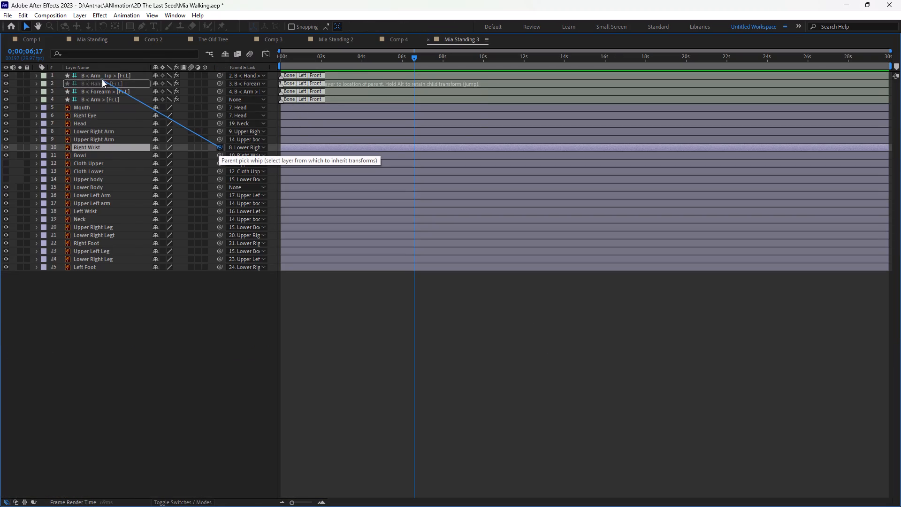
left_click_drag(102, 79, 92, 84)
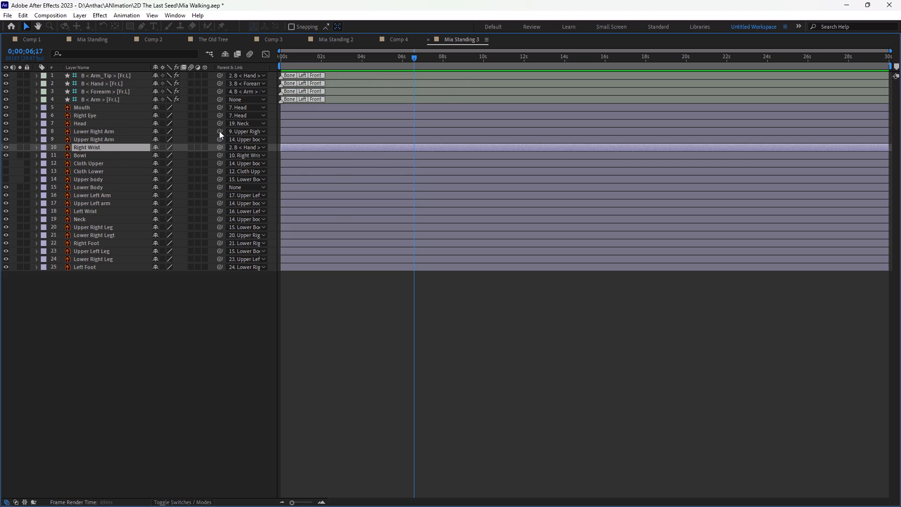
left_click_drag(219, 131, 97, 92)
left_click_drag(219, 139, 181, 117)
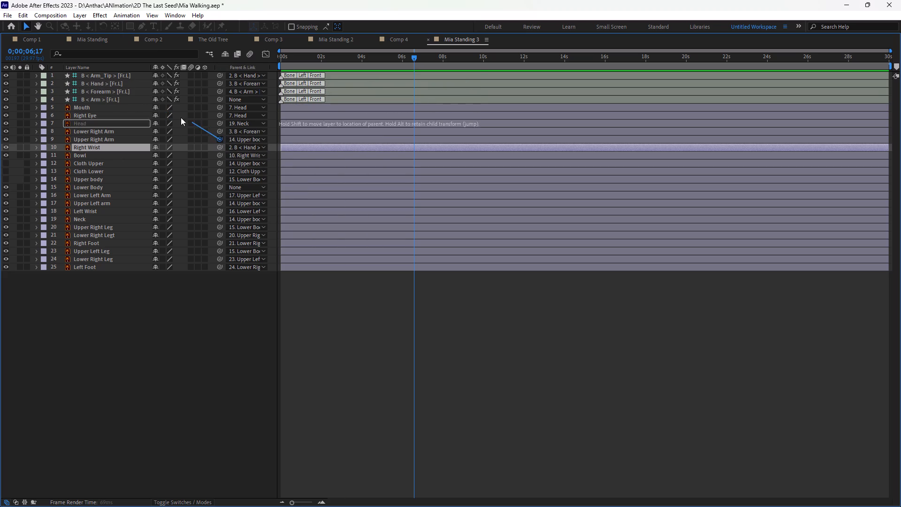
left_click_drag(181, 117, 88, 99)
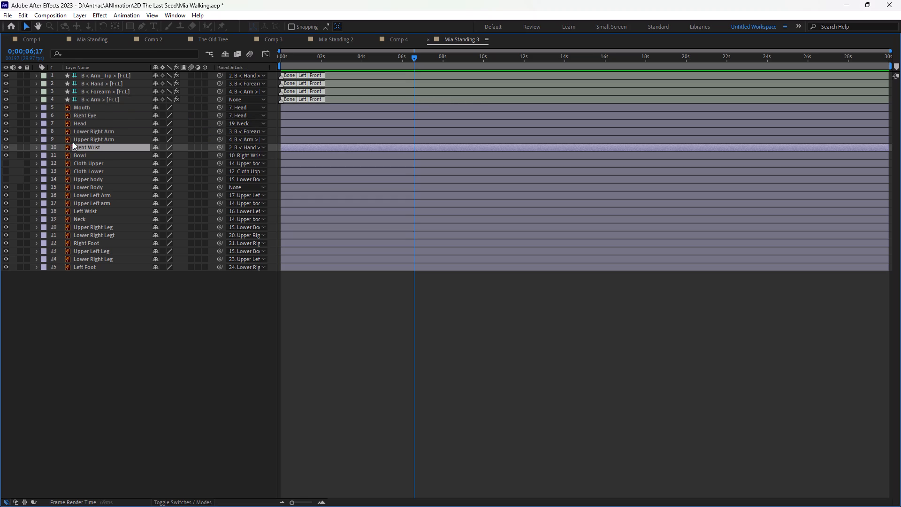
Auto-rig the three right-arm layers with their Hand, Forearm and Arm bones, ignoring the option to hide layer controls.
left_click(92, 141, "ctrl")
left_click(93, 132, "ctrl")
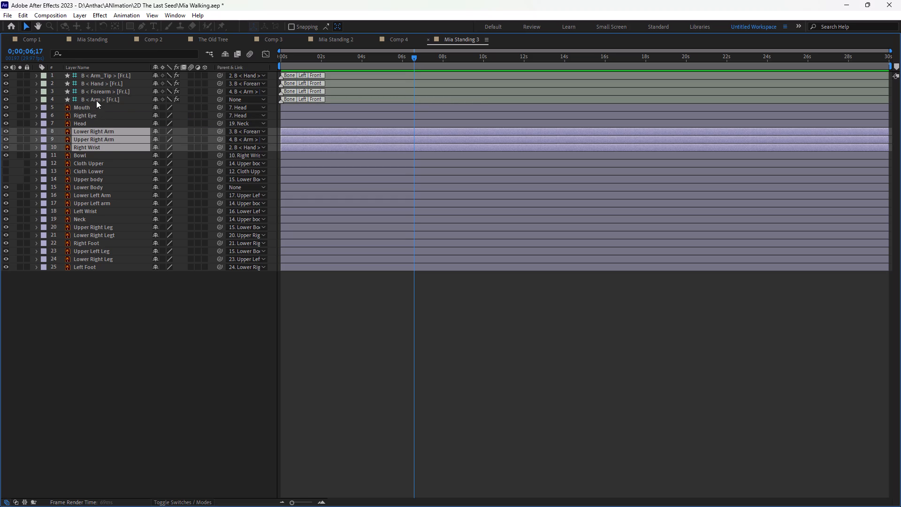
left_click(96, 100, "ctrl")
left_click(97, 91, "ctrl")
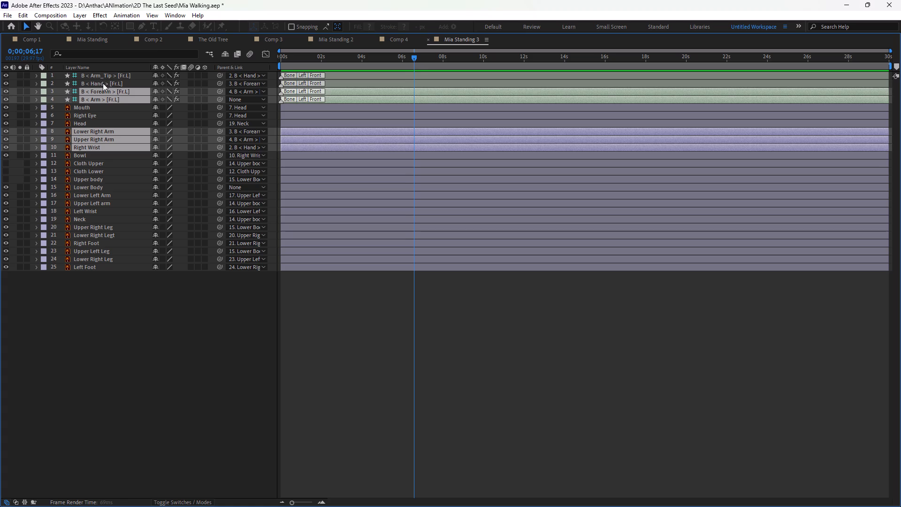
left_click(102, 84, "ctrl")
double_click(517, 35)
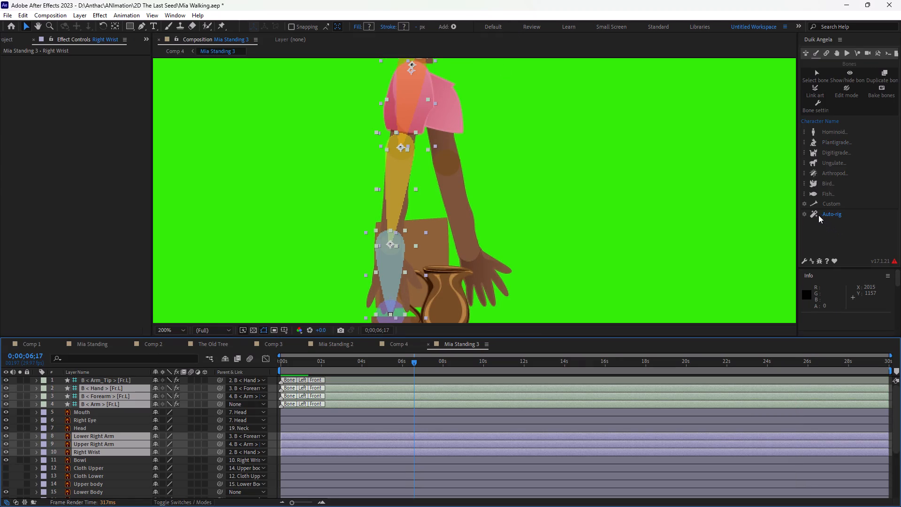
left_click(818, 215)
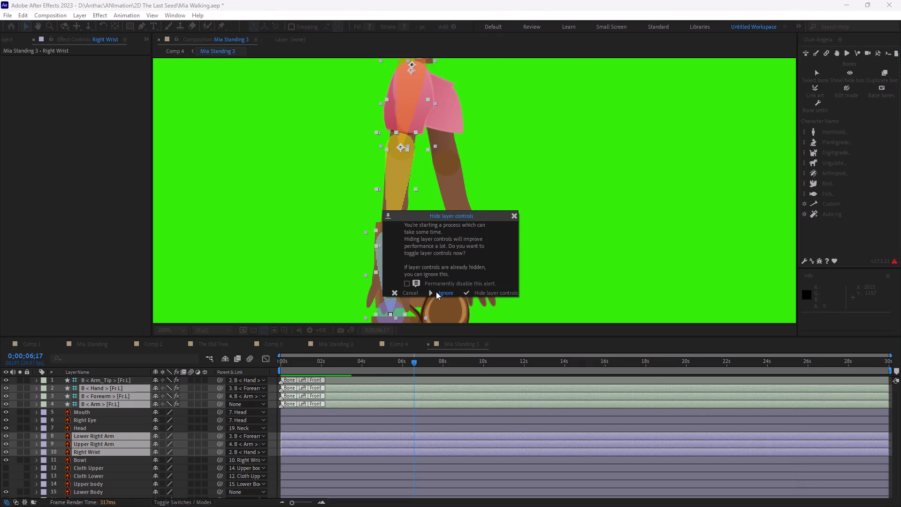
left_click(436, 291)
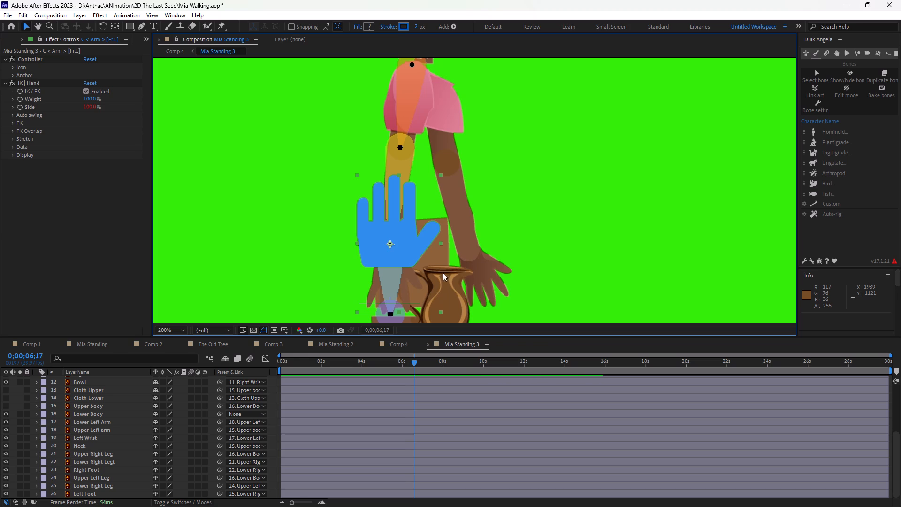
Hide all the Duik bones in the composition.
scroll(86, 410, "up", 4)
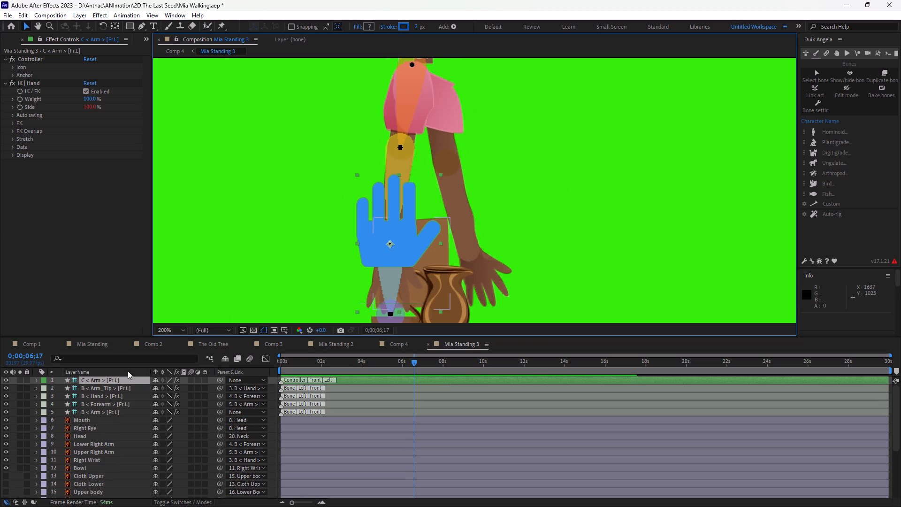
left_click(850, 71)
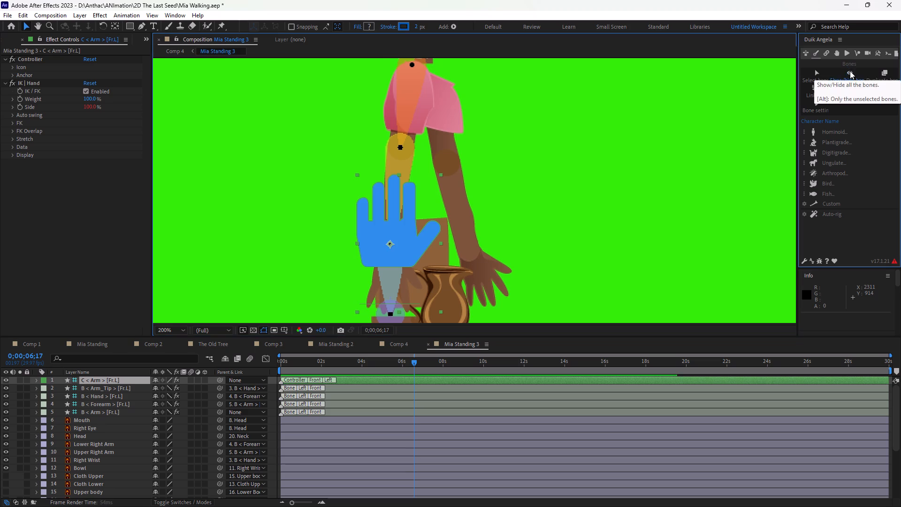
Move the right arm's hand controller slightly up and back to about 1861.5, 1063.5, bending the arm, and deselect it.
left_click_drag(382, 228, 376, 225)
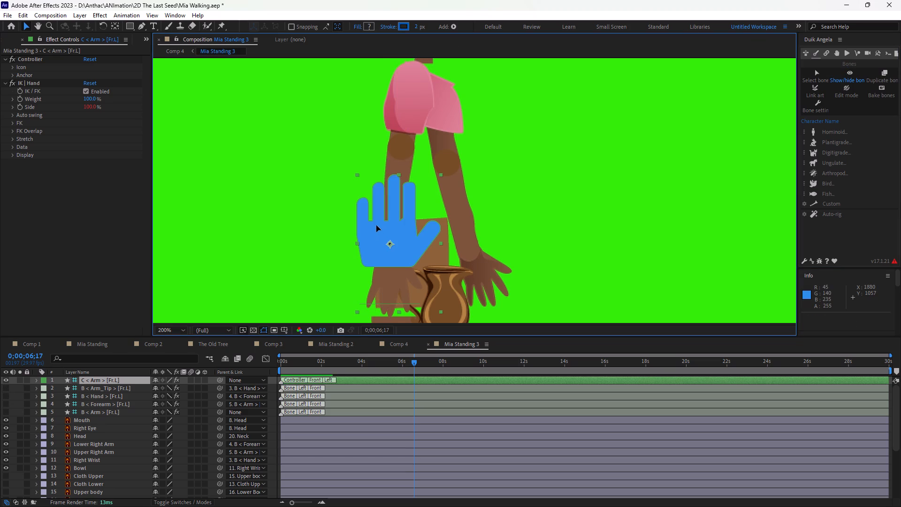
left_click_drag(376, 225, 358, 218)
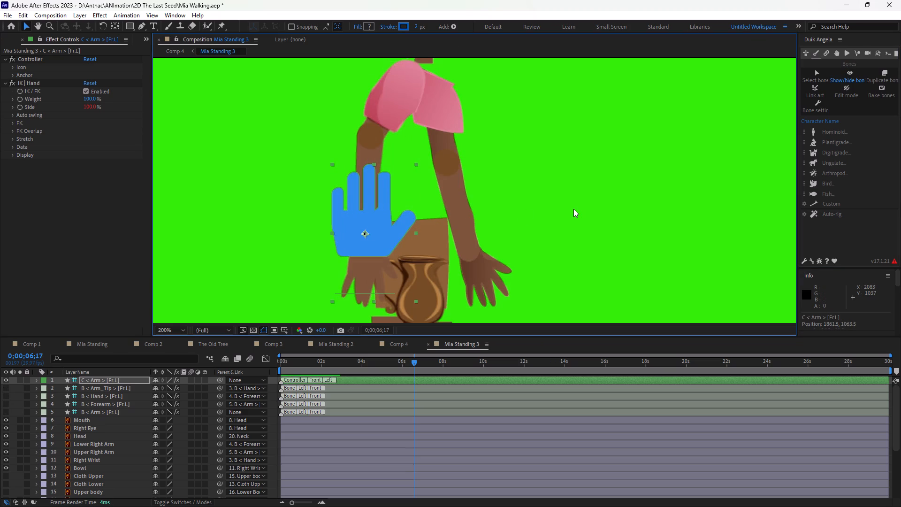
left_click(573, 209)
With nothing selected, draw a four-point Pen tool path down the left arm from shoulder through elbow and wrist to the fingertips.
left_click(451, 172)
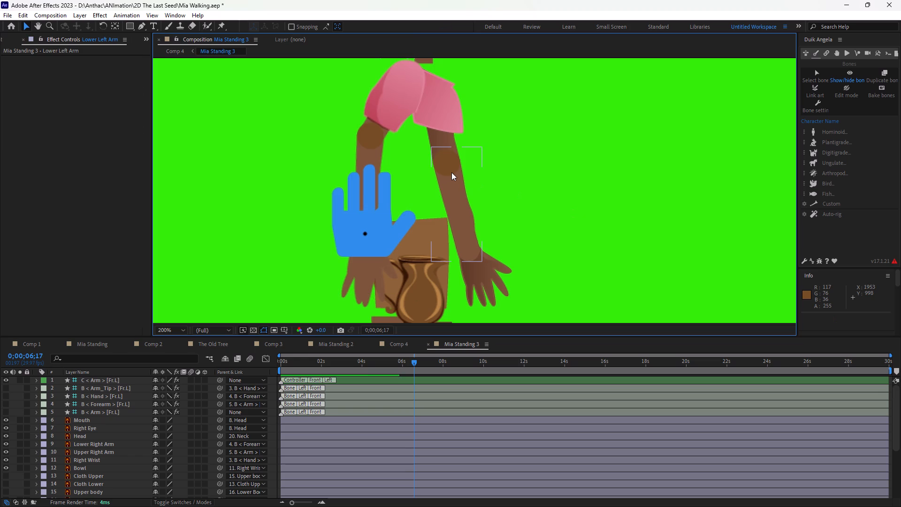
left_click(539, 105)
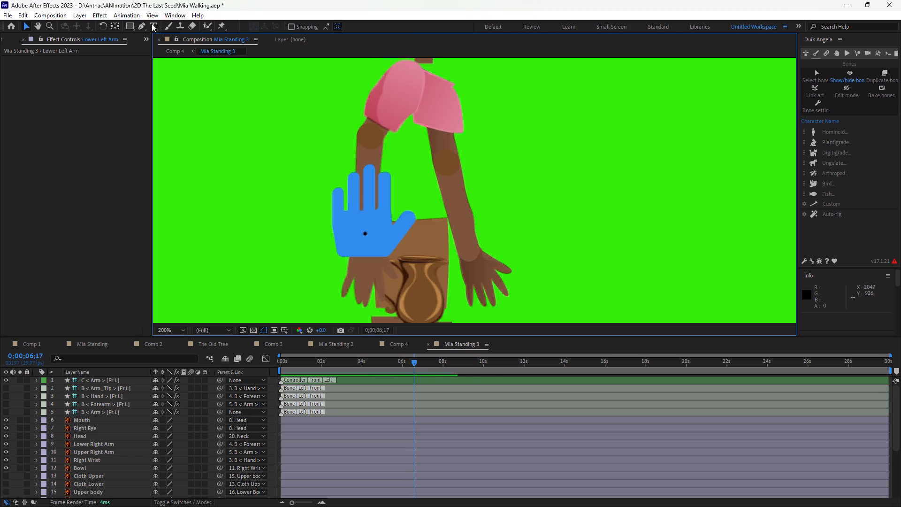
left_click(142, 24)
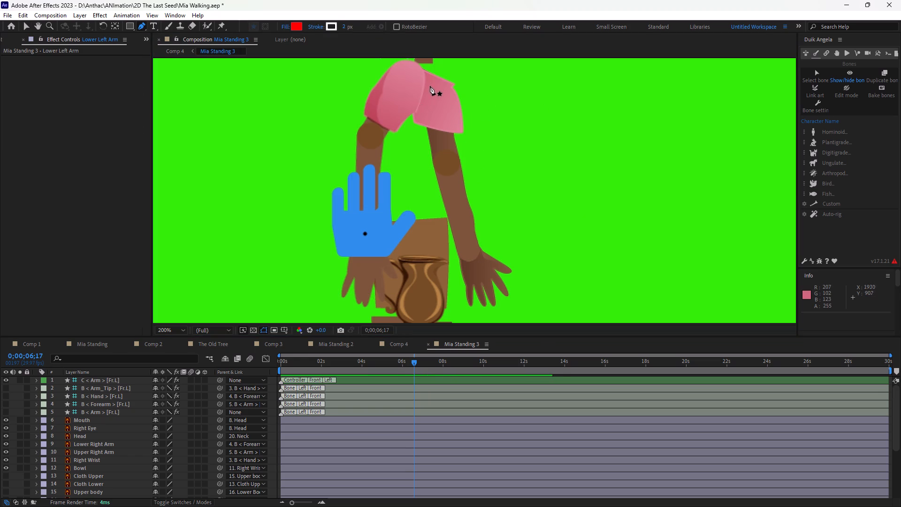
left_click(432, 77)
left_click(446, 164)
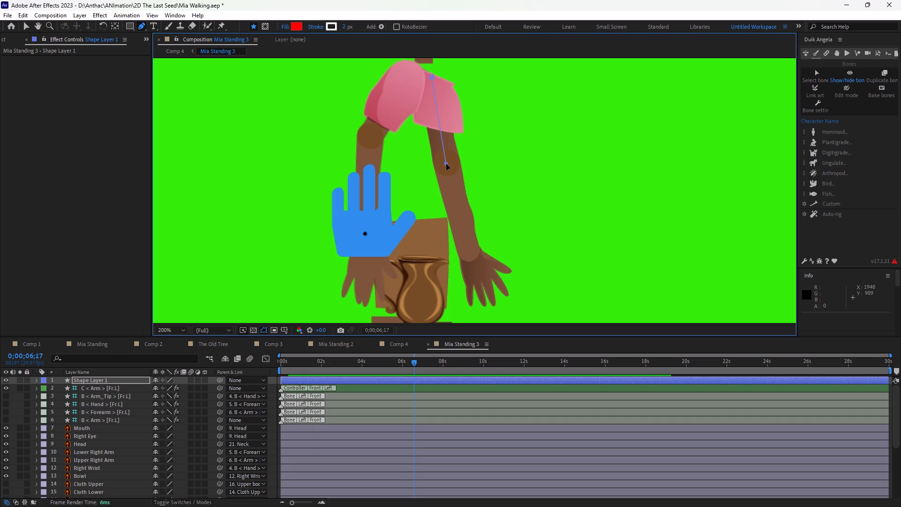
left_click(469, 252)
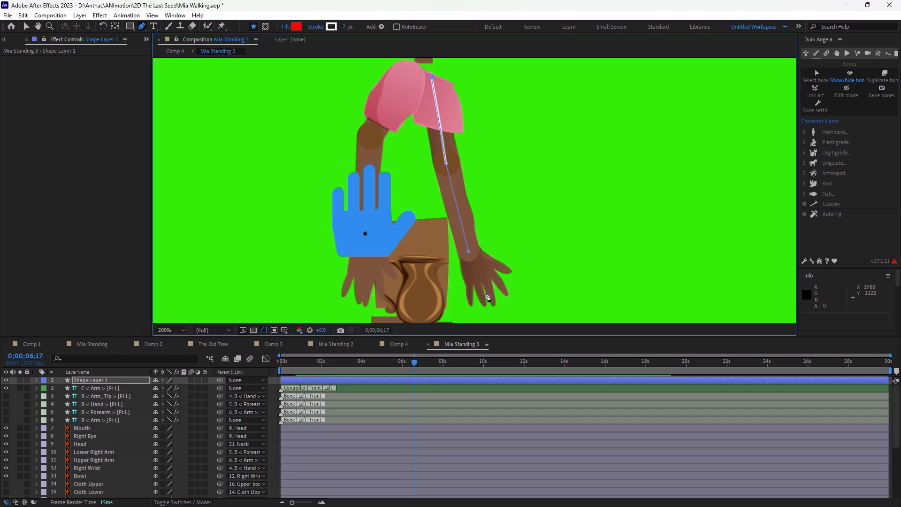
left_click(493, 304)
left_click(493, 304)
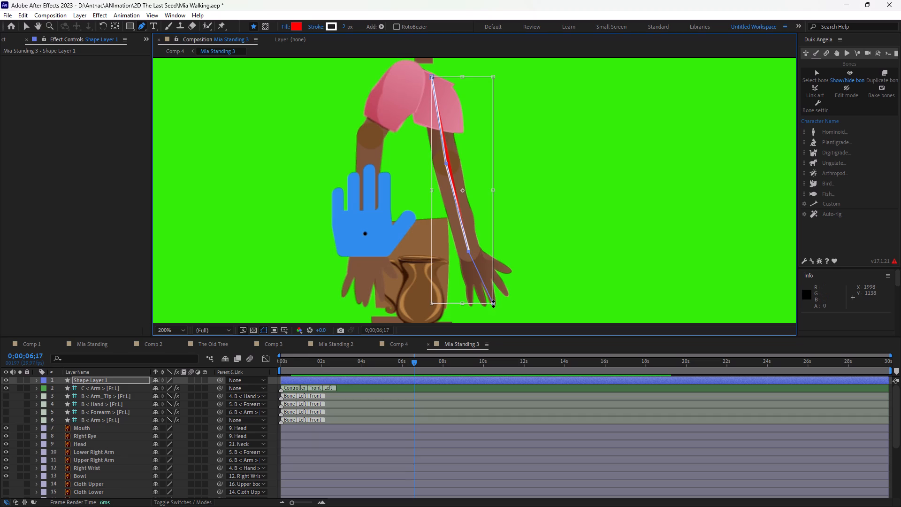
Create Duik hominoid arm bones from the path drawn along the left arm.
left_click(815, 133)
left_click(819, 139)
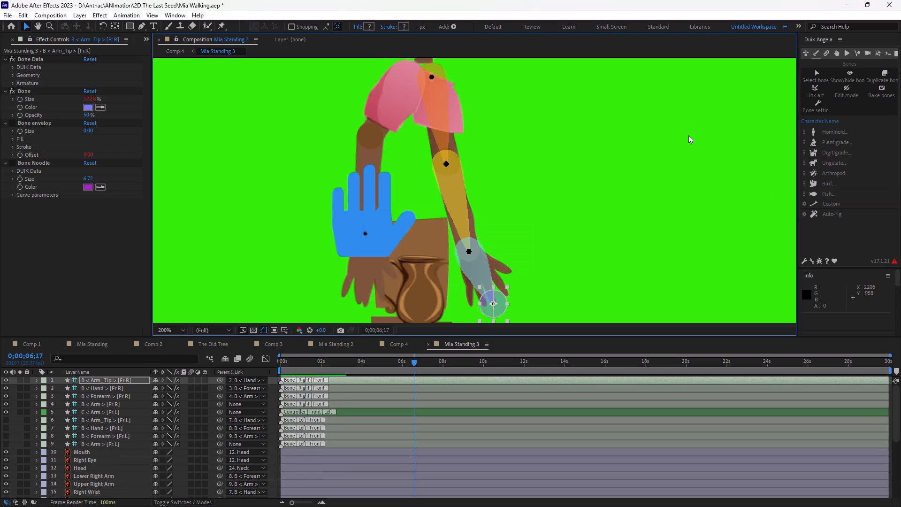
Parent Left Wrist to the new [Fr.R] Hand bone, Lower Left Arm to its Forearm bone, and Upper Left arm to its Arm bone.
double_click(519, 341)
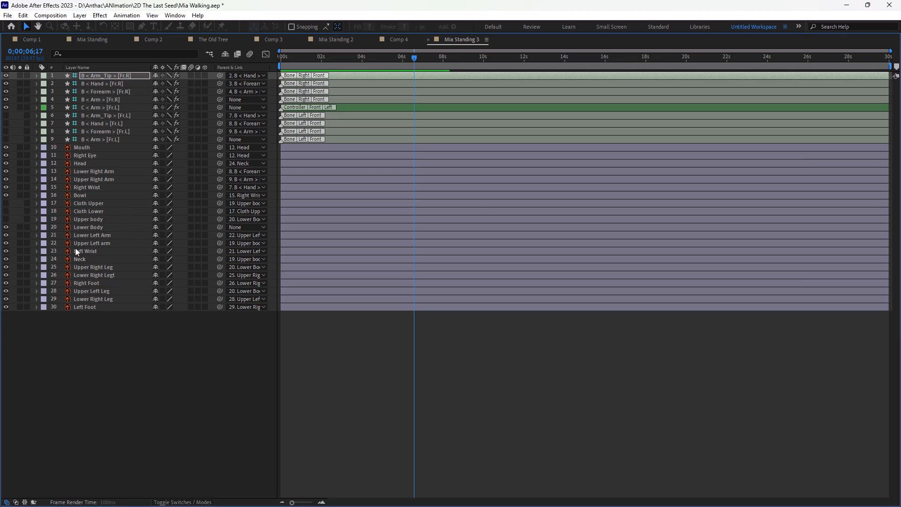
left_click(88, 249)
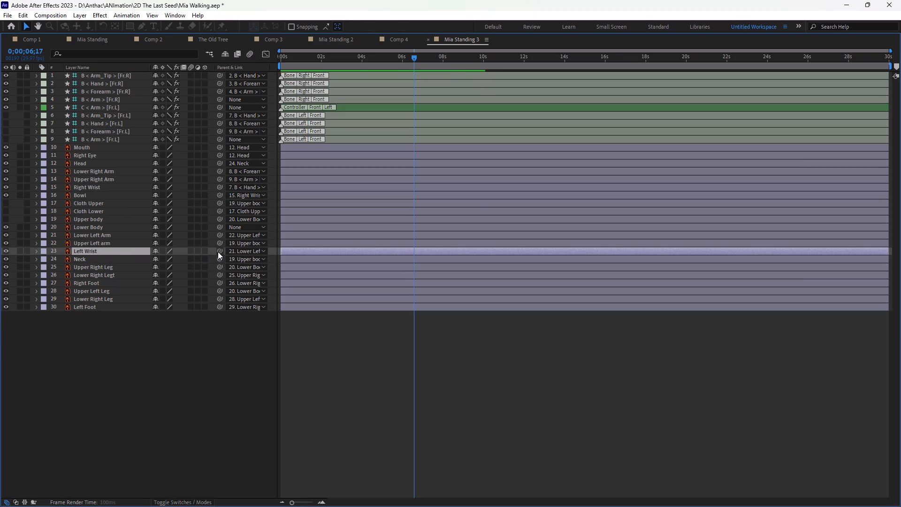
left_click_drag(218, 252, 105, 83)
left_click_drag(220, 234, 98, 92)
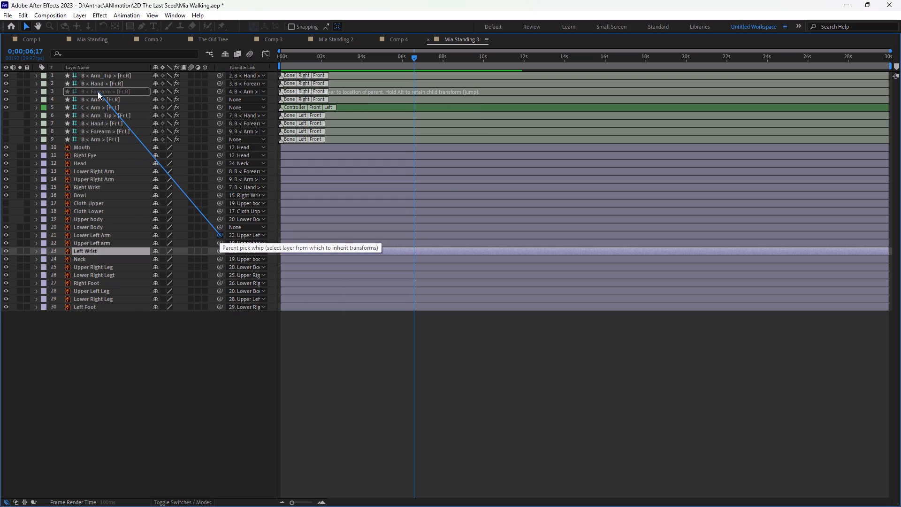
left_click_drag(98, 92, 95, 91)
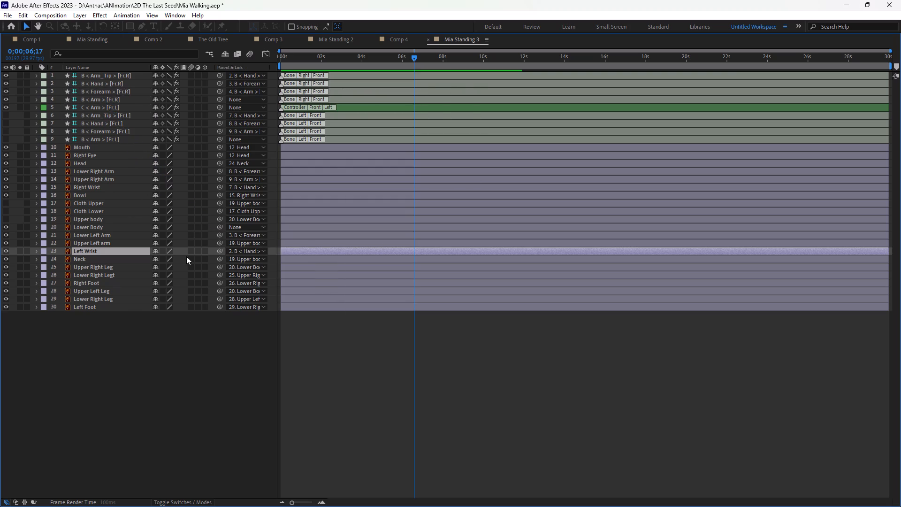
left_click_drag(218, 243, 180, 228)
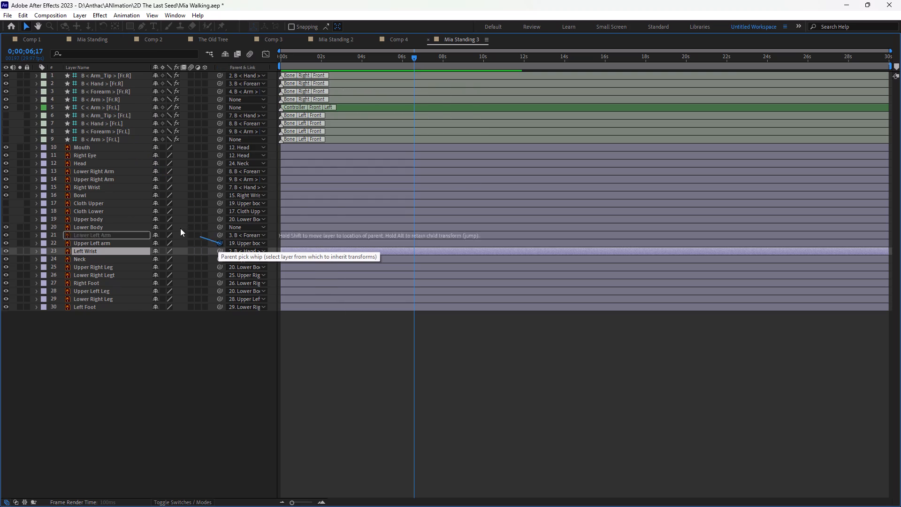
left_click_drag(180, 228, 94, 102)
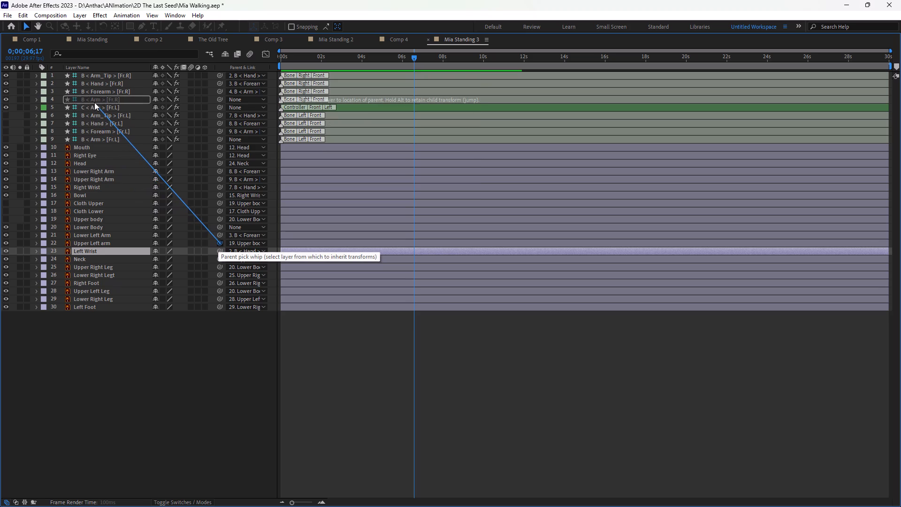
left_click_drag(94, 102, 93, 100)
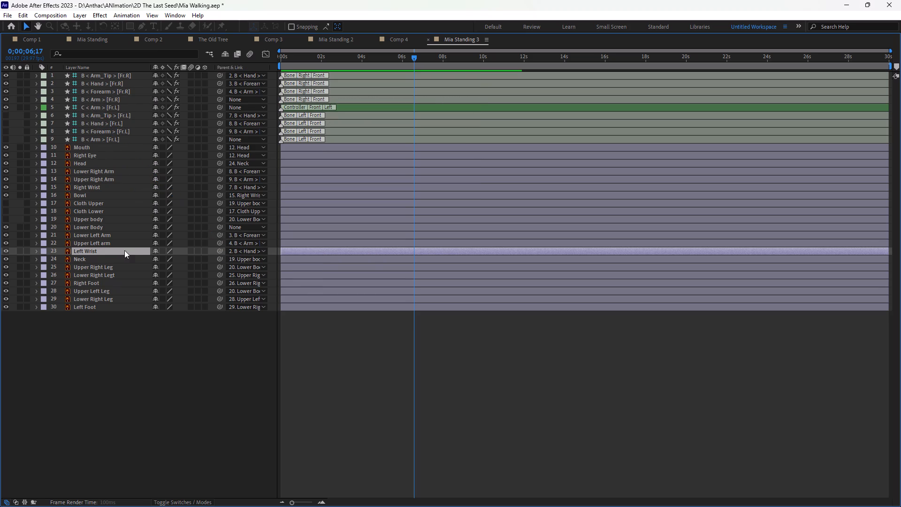
Auto-rig the three left-arm layers with their [Fr.R] Hand, Forearm and Arm bones, ignoring the option to hide layer controls.
left_click(95, 243, "ctrl")
left_click(95, 236, "ctrl")
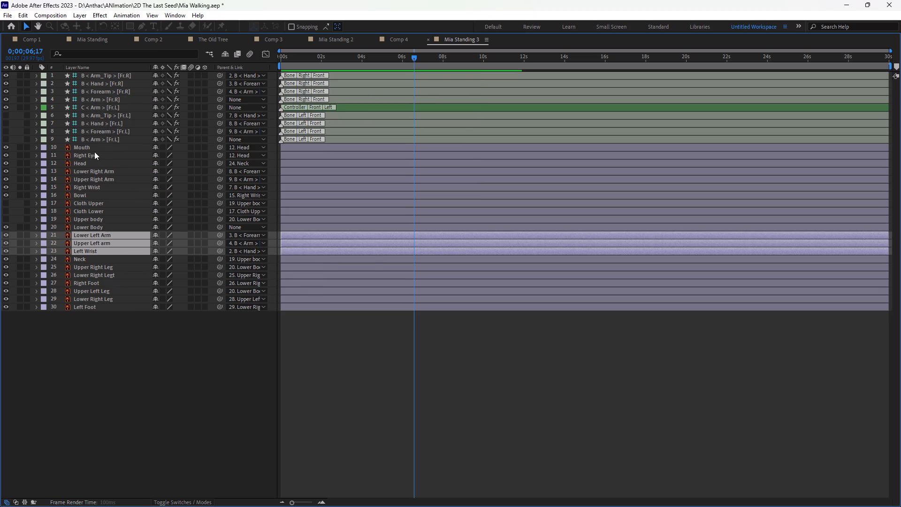
left_click(94, 81, "ctrl")
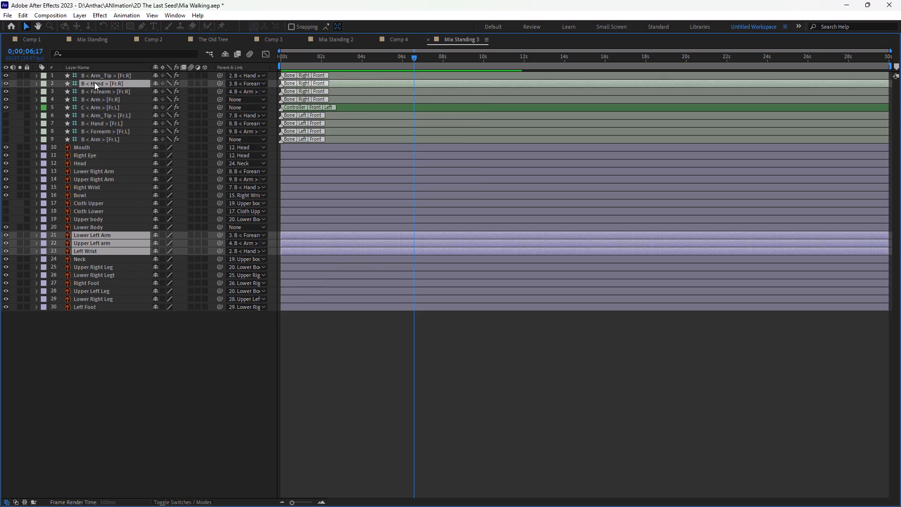
left_click(94, 91, "ctrl")
left_click(99, 99, "ctrl")
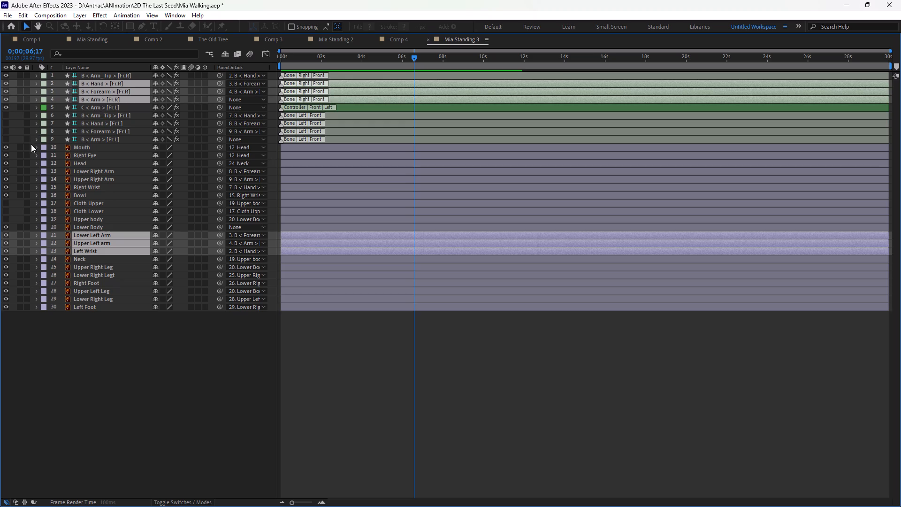
double_click(562, 38)
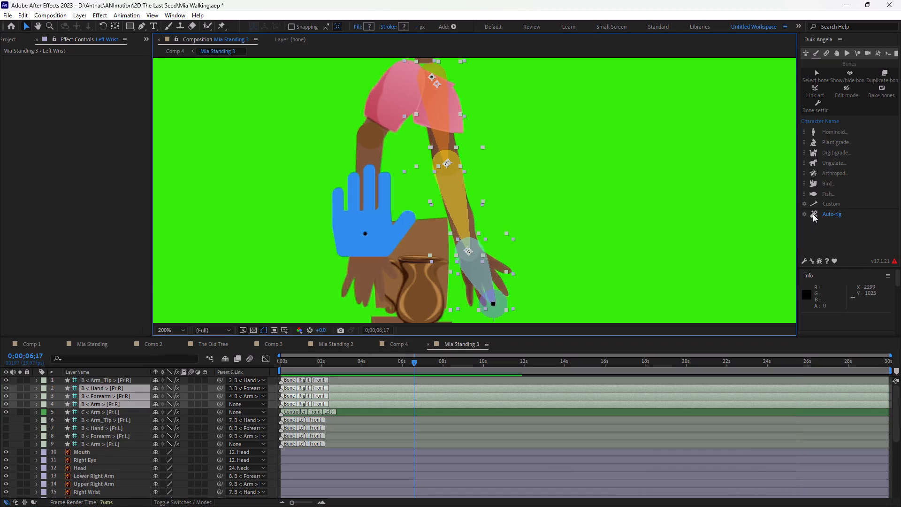
left_click(813, 214)
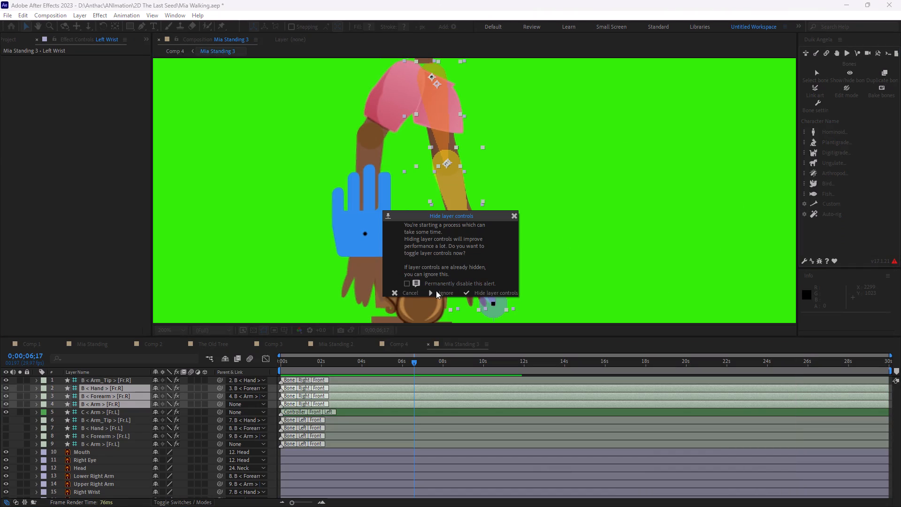
left_click(433, 292)
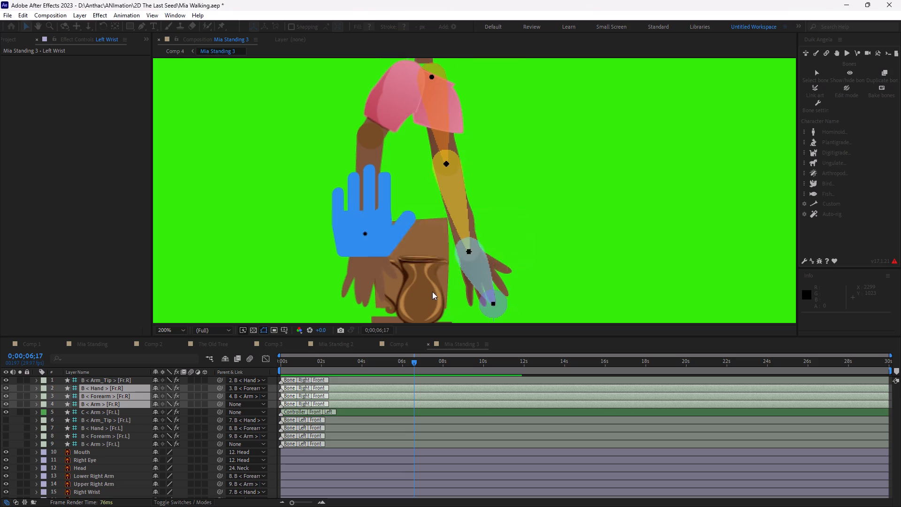
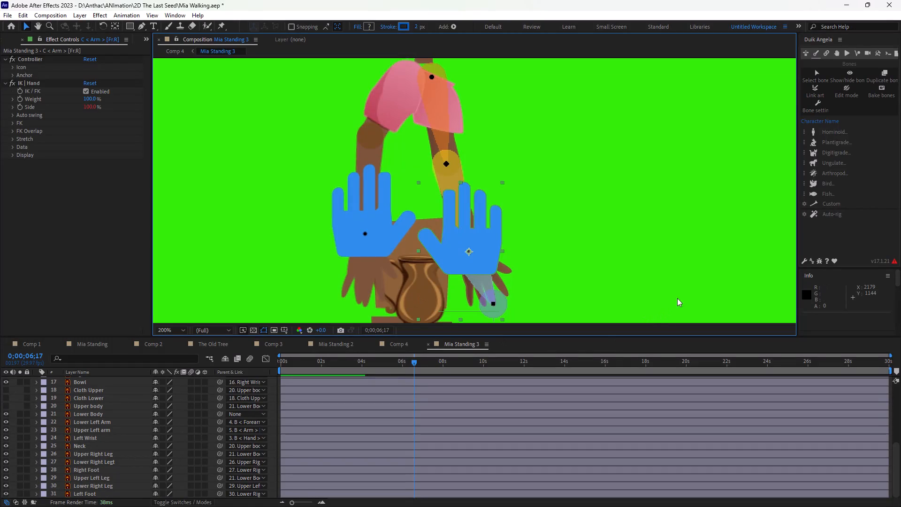
Hide the Duik bones in the Mia Standing 3 composition.
left_click(850, 71)
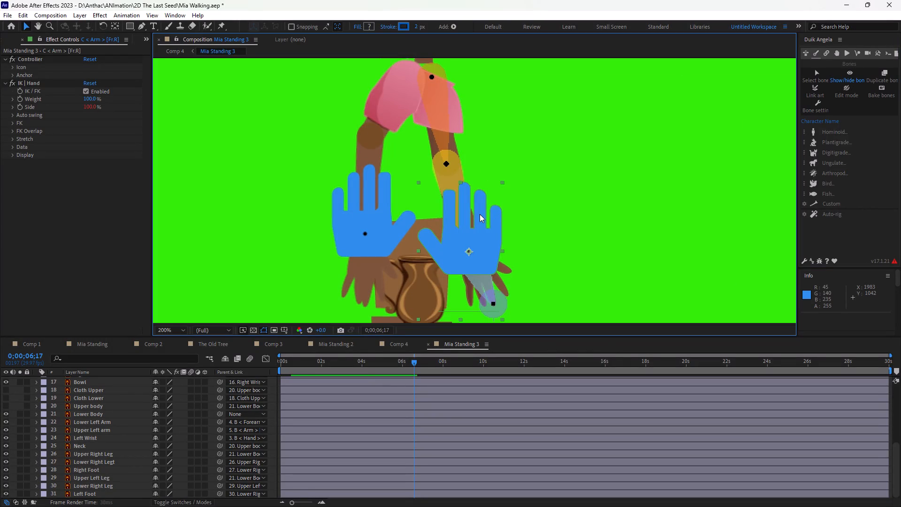
Move the left arm's C < Arm > [Fr.R] controller slightly outward and upward to test how the rigged arm follows.
left_click_drag(462, 208, 468, 206)
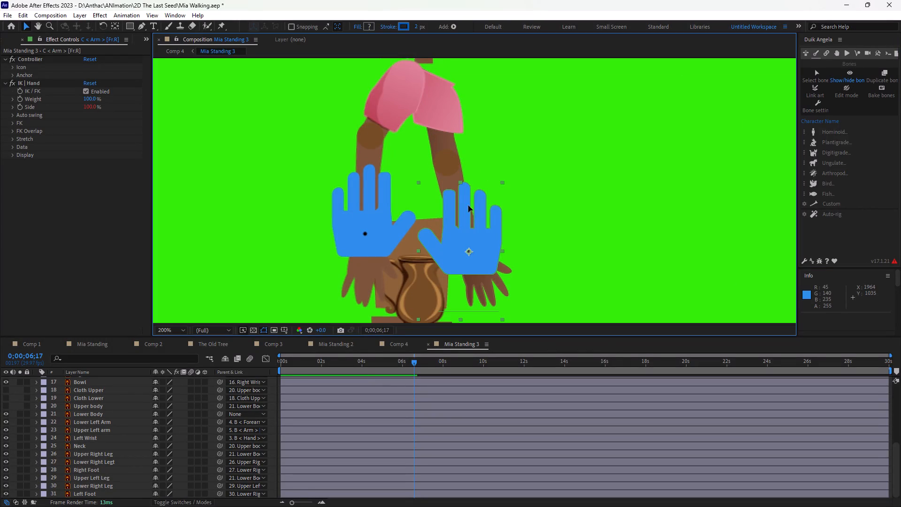
left_click_drag(468, 206, 479, 200)
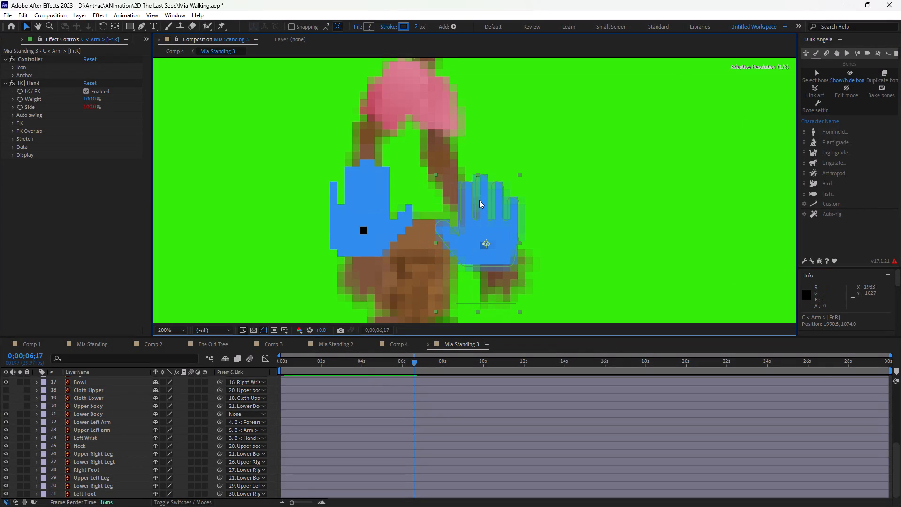
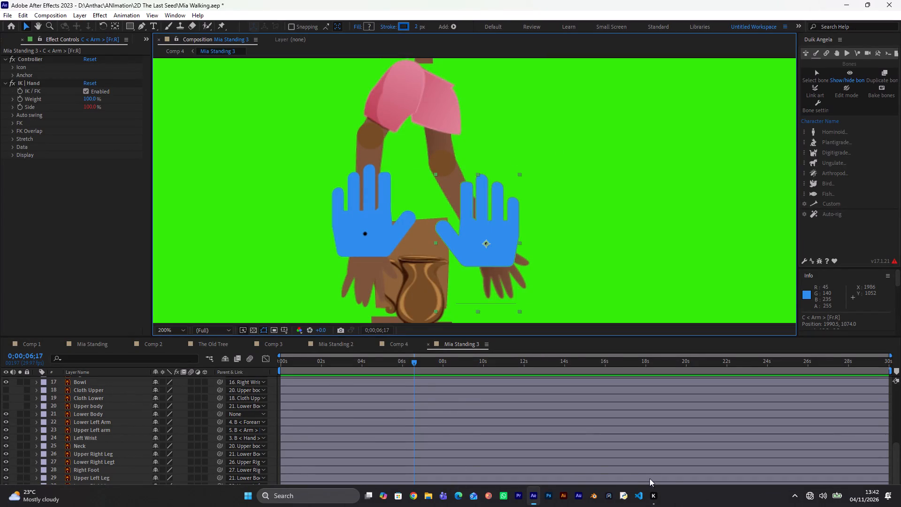
Make the Cloth Upper, Cloth Lower and Upper body layers visible again in Mia Standing 3.
left_click(628, 253)
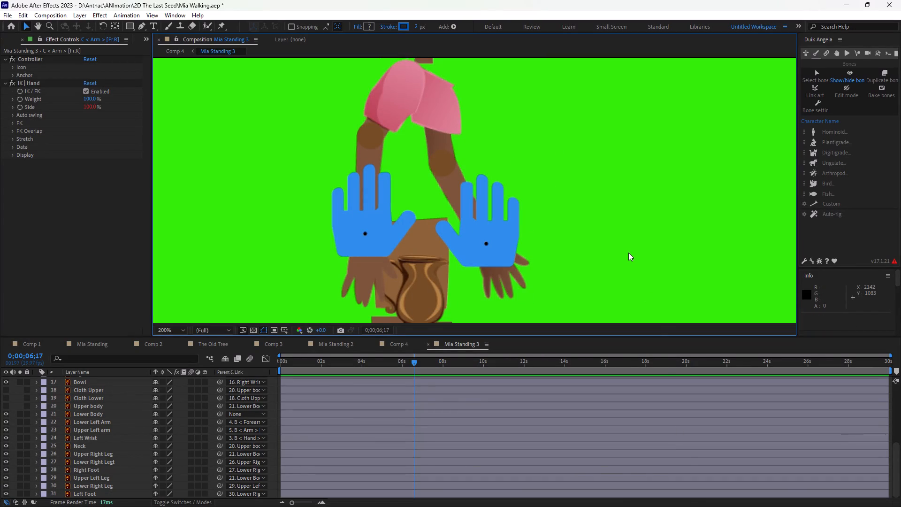
scroll(65, 427, "up", 2)
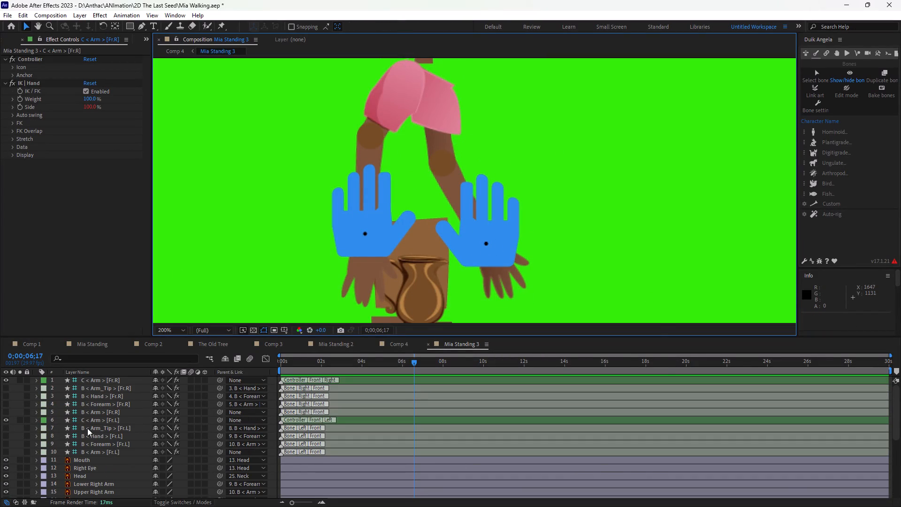
scroll(87, 428, "down", 3)
scroll(36, 400, "up", 1)
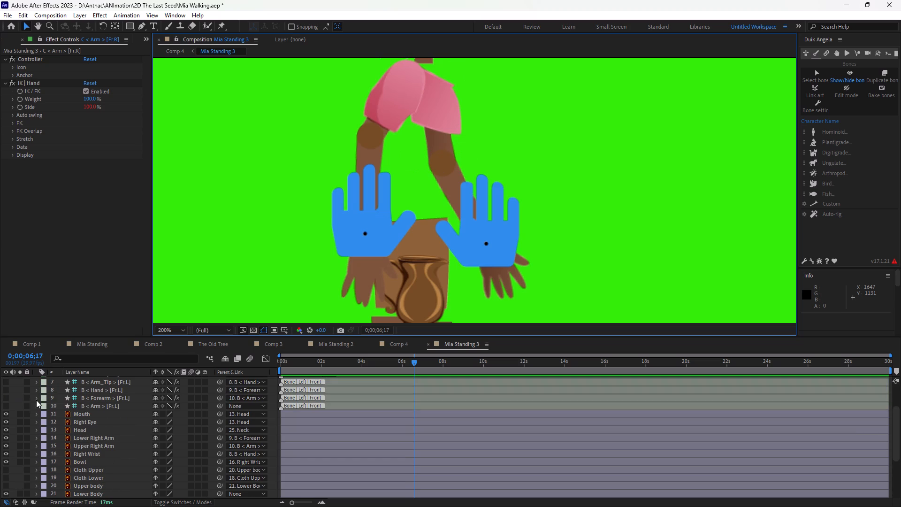
left_click(6, 468)
left_click(6, 478)
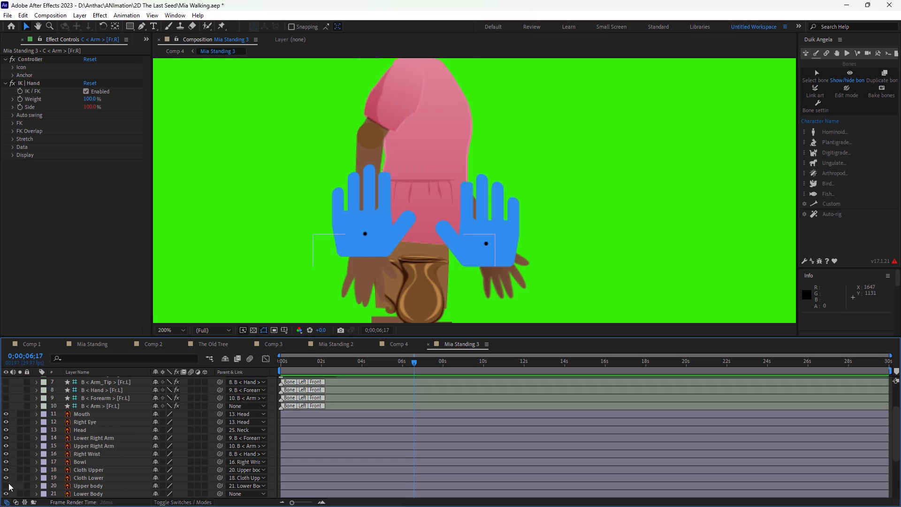
left_click(8, 484)
scroll(16, 478, "down", 1)
scroll(16, 478, "up", 1)
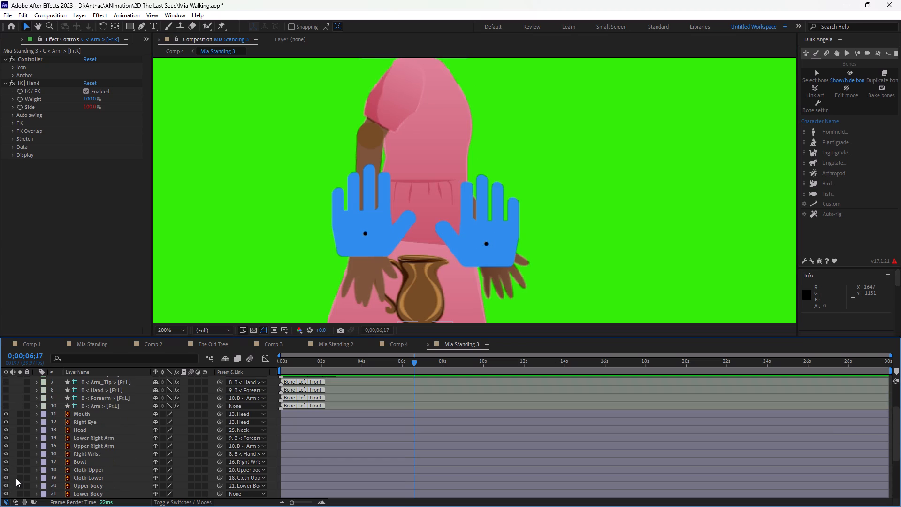
scroll(39, 422, "up", 1)
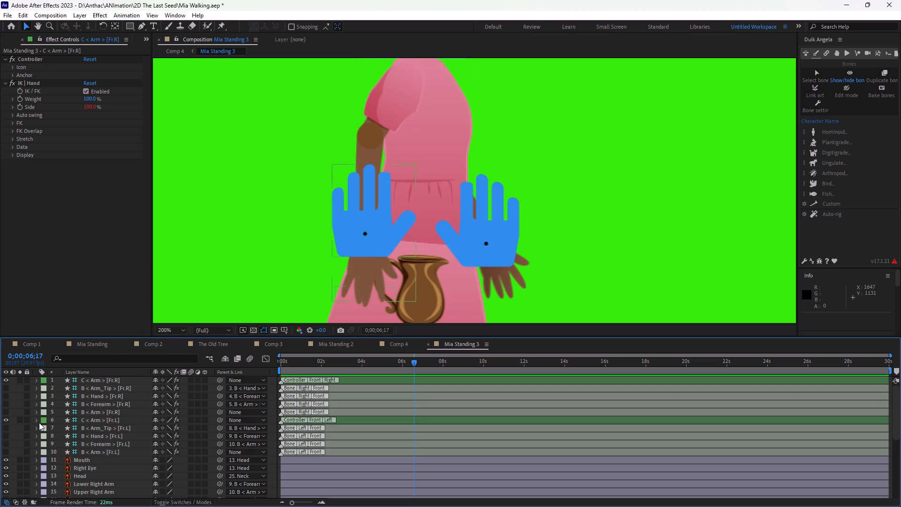
scroll(39, 422, "down", 3)
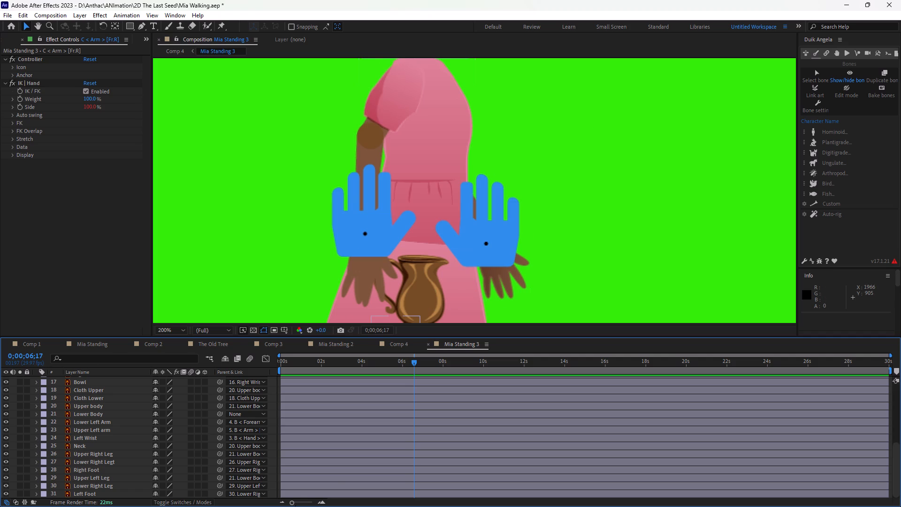
Switch to Comp 3 and briefly preview the scene from 0;00;01;00.
left_click(278, 343)
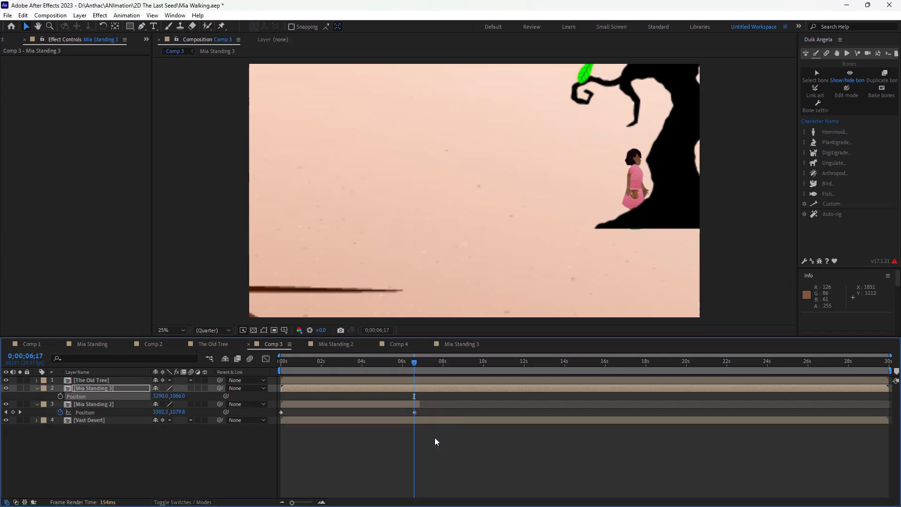
left_click(419, 405)
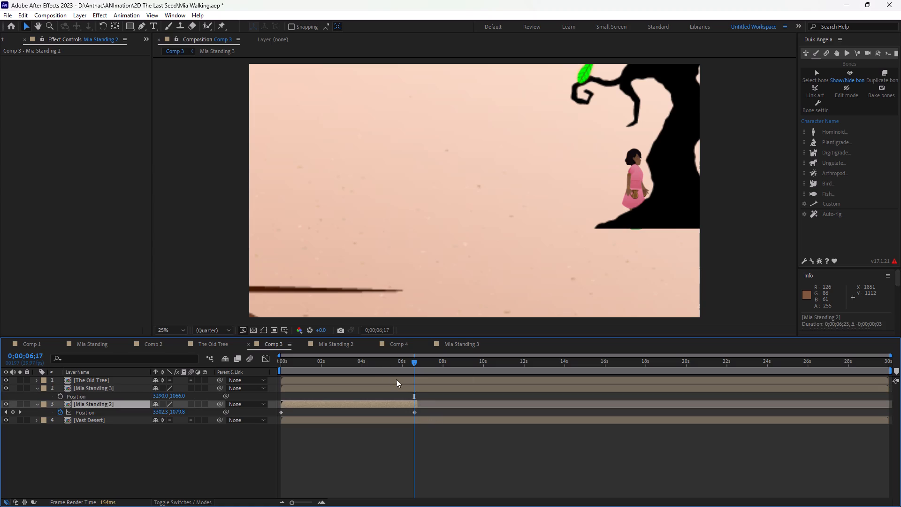
left_click(301, 361)
key("space")
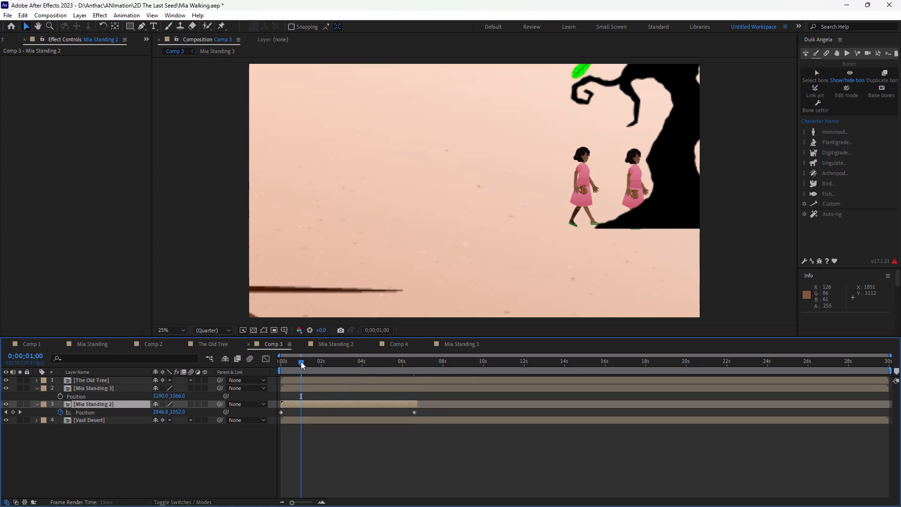
key("space")
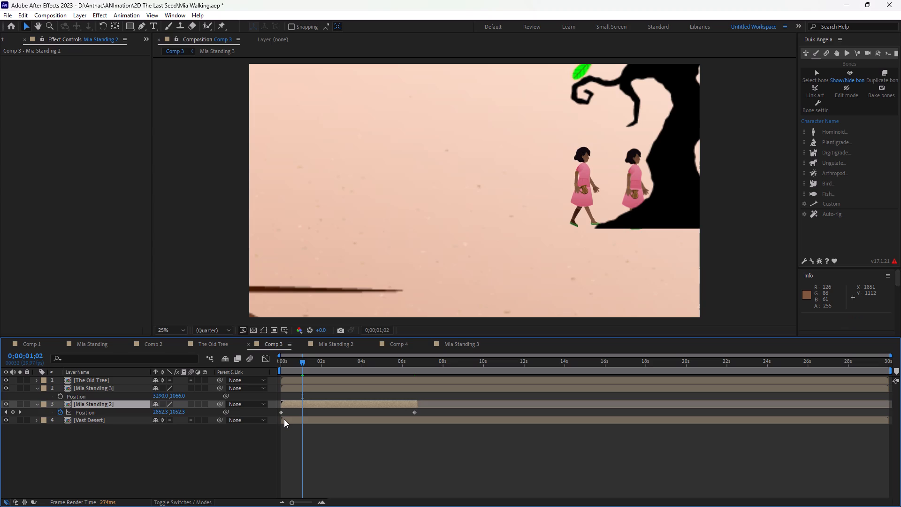
Trim the start of the Mia Standing 3 layer to the point where the Mia Standing 2 layer ends.
left_click(108, 386)
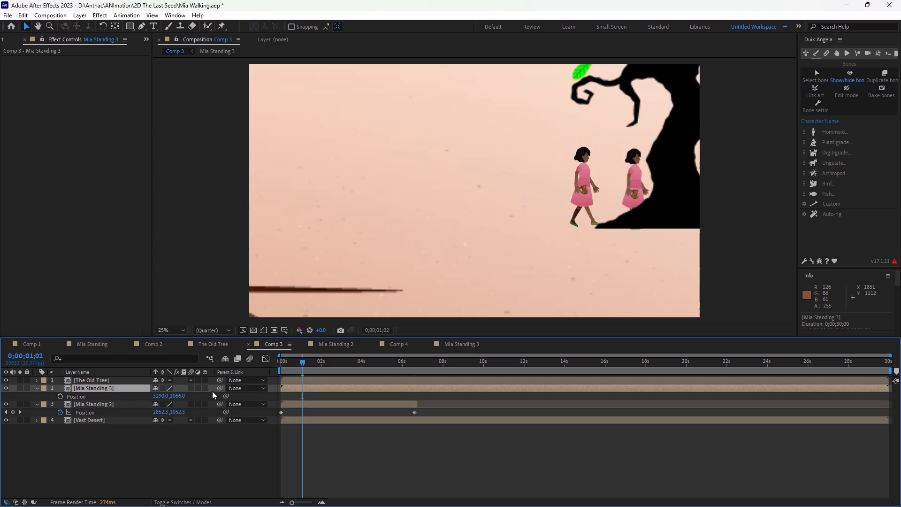
left_click_drag(282, 389, 304, 389)
left_click_drag(304, 389, 340, 391)
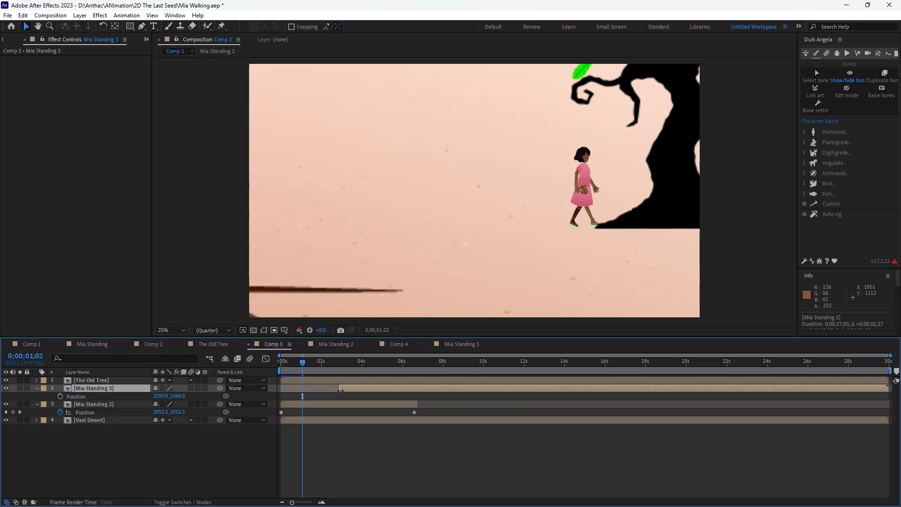
left_click_drag(340, 391, 416, 403)
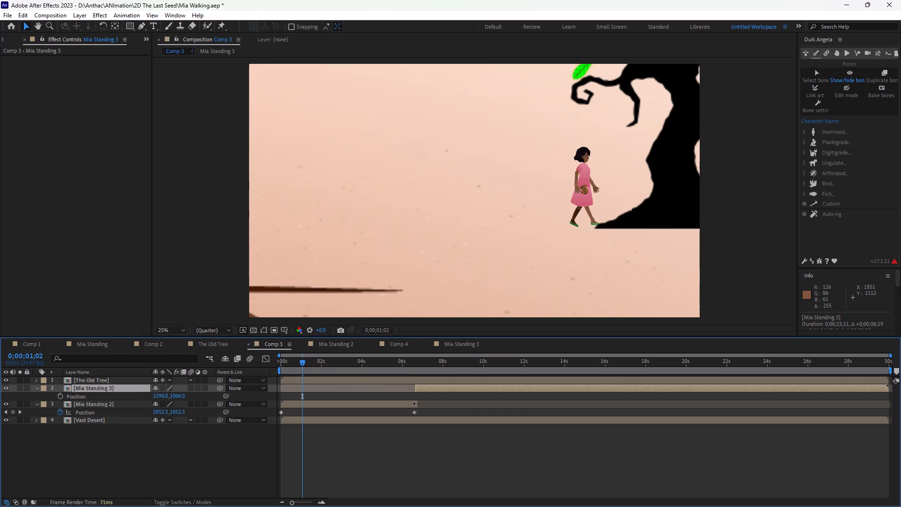
left_click_drag(416, 403, 418, 403)
Play back Comp 3 to check the changeover from Mia Standing 2 to Mia Standing 3.
key("space")
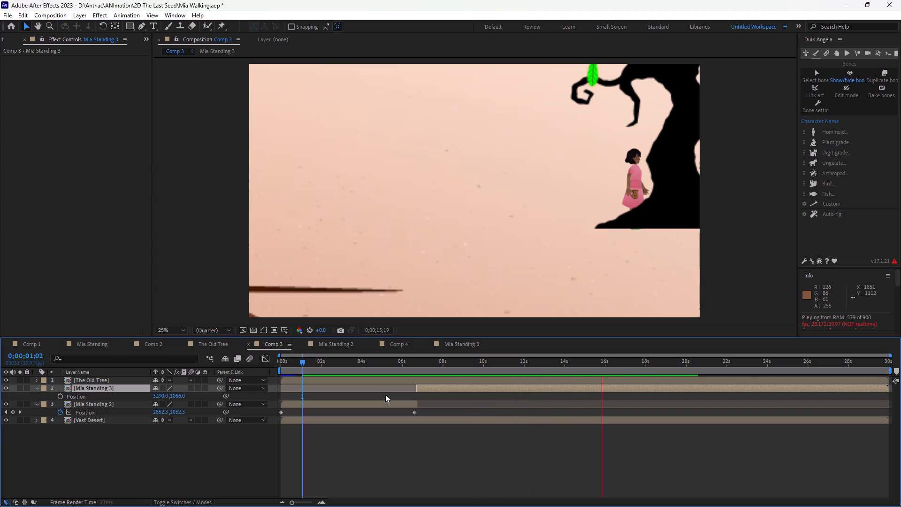
left_click(289, 360)
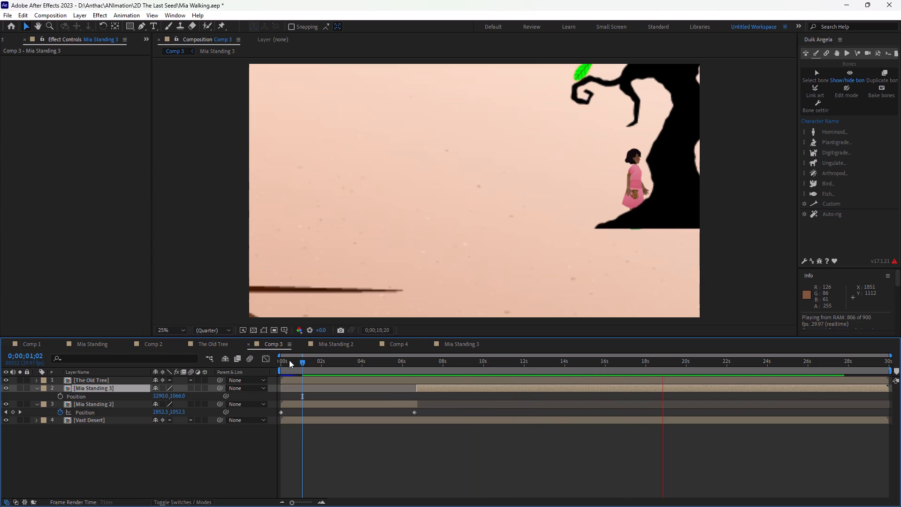
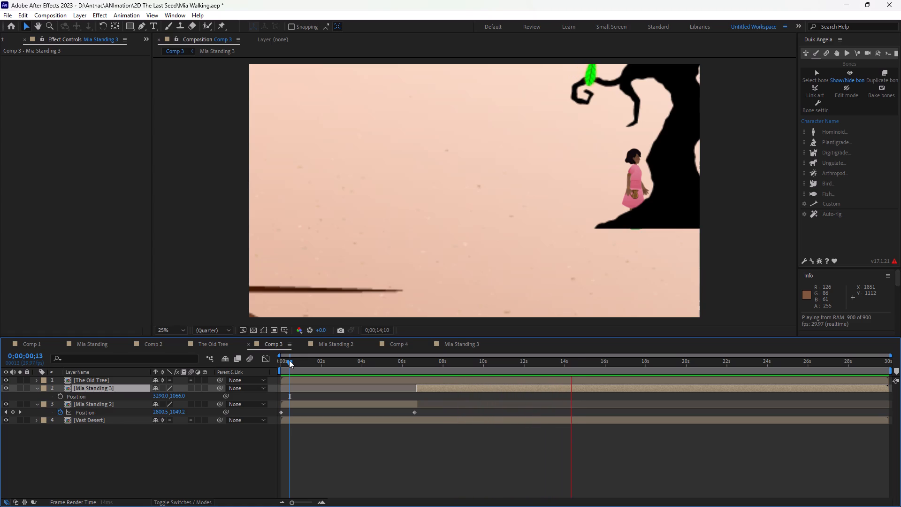
Stop the Comp 3 preview at about 0;00;14;19, after Mia Standing 3 has taken over beside the tree.
key("space")
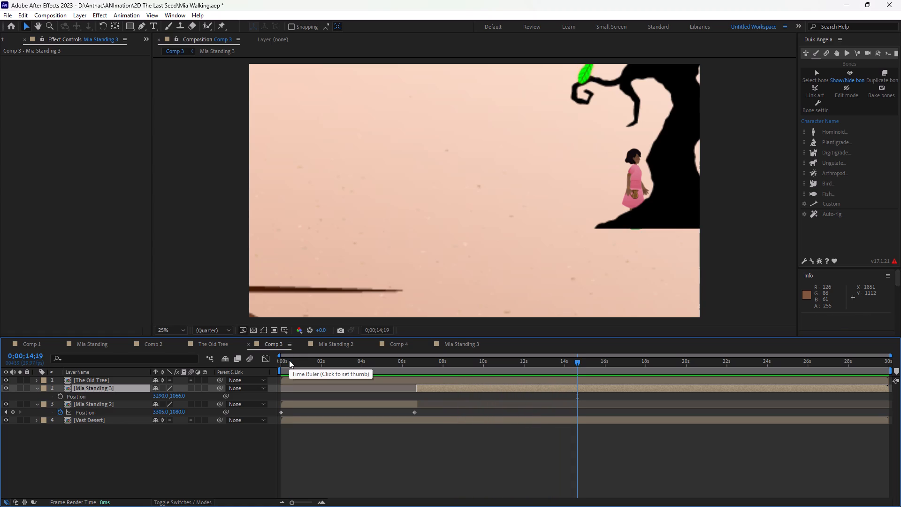
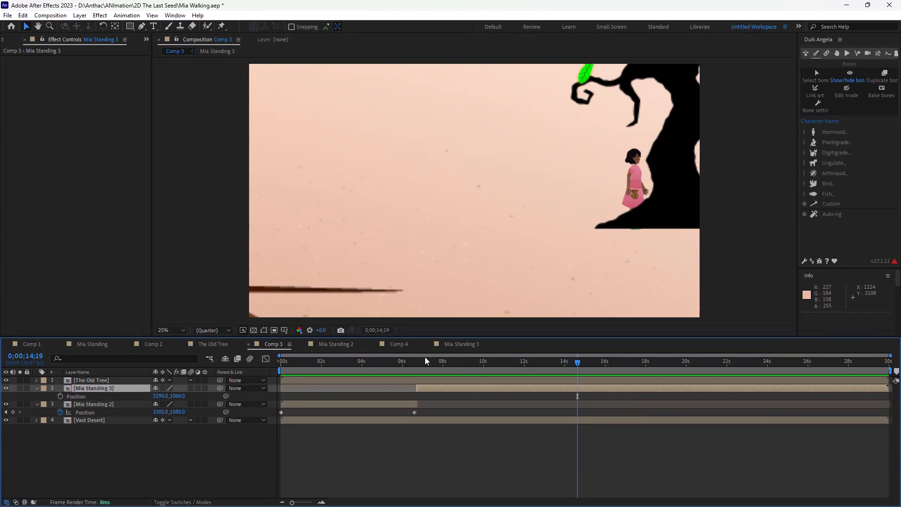
Preview Comp 3 repeatedly around 0;00;06;20 to examine the handover from Mia Standing 2 to Mia Standing 3, then park the playhead at 0;00;06;23.
left_click(393, 364)
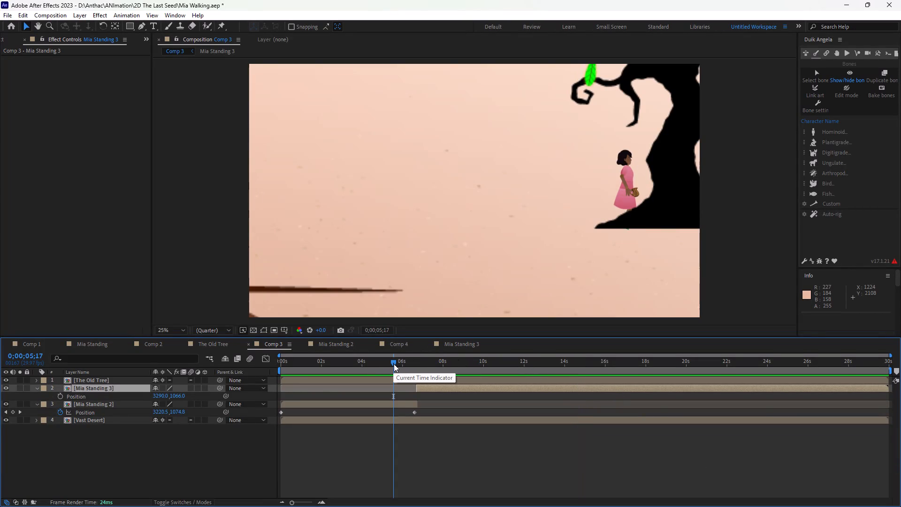
key("space")
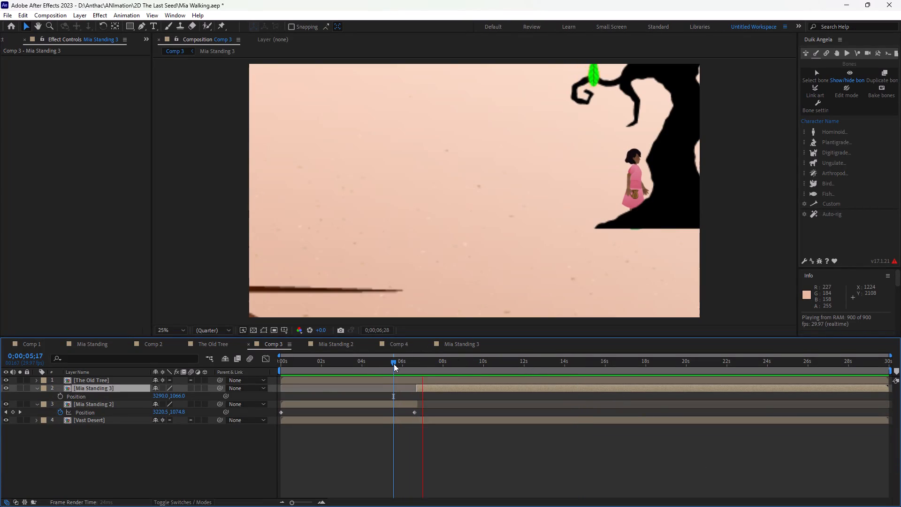
key("space")
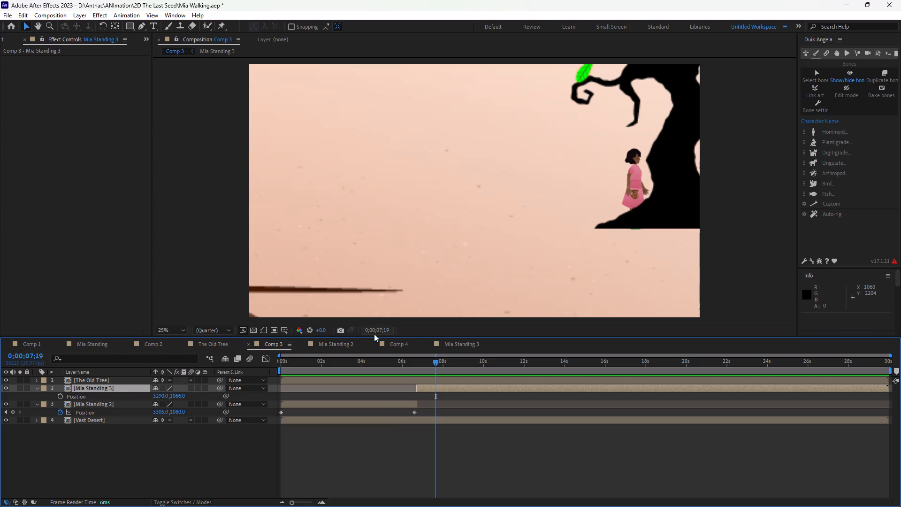
left_click(372, 361)
key("space")
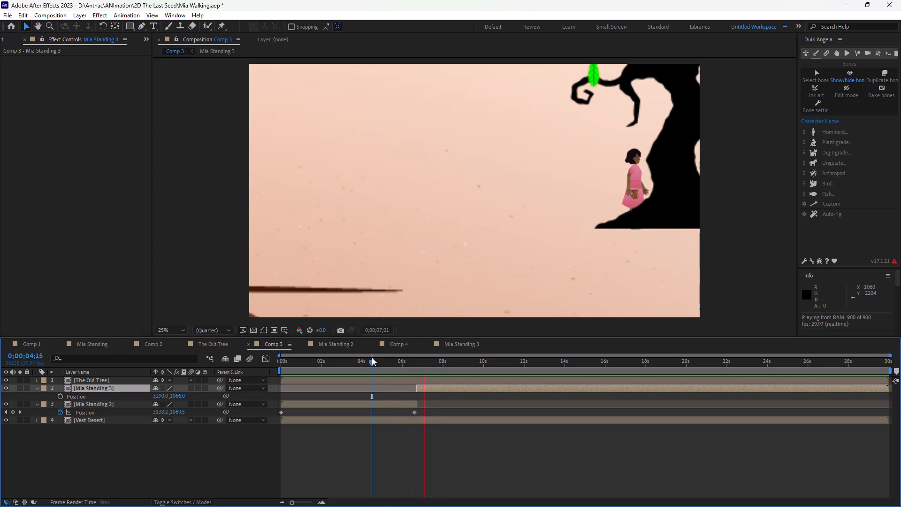
key("space")
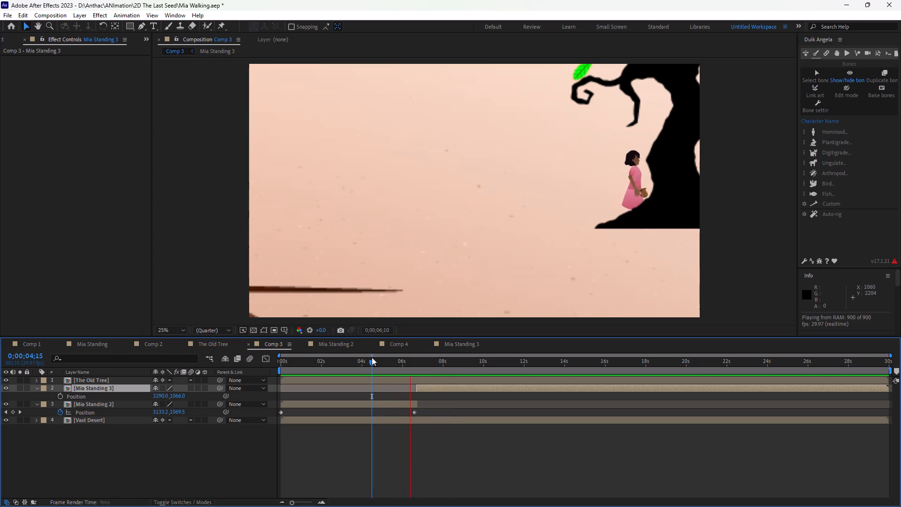
key("space")
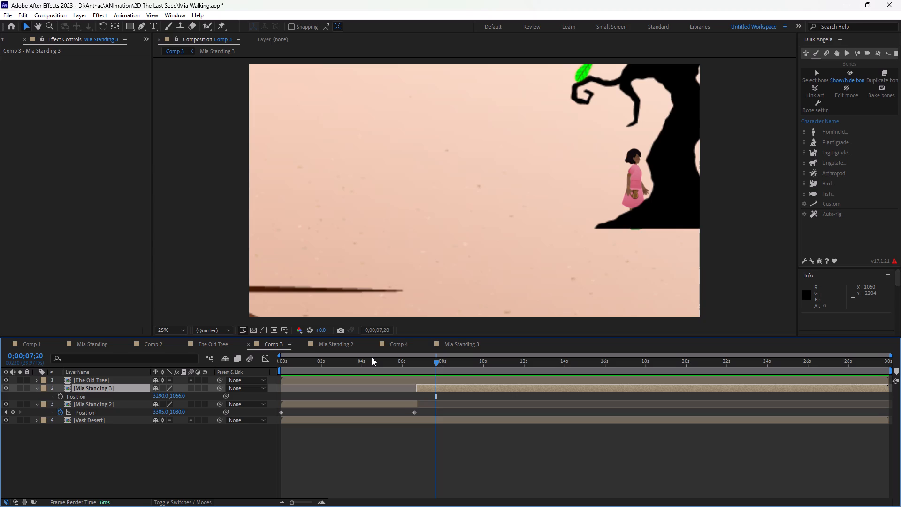
left_click(416, 359)
key("space")
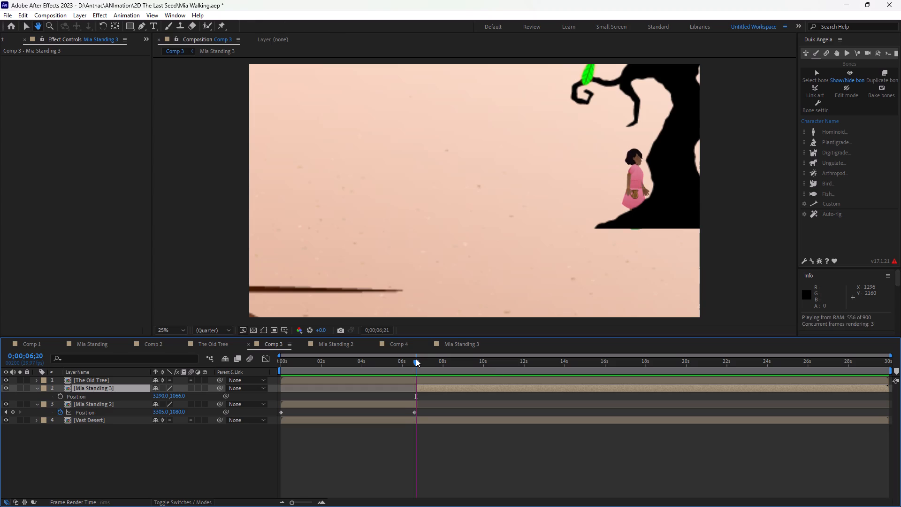
key("space")
left_click_drag(413, 359, 406, 361)
key("space")
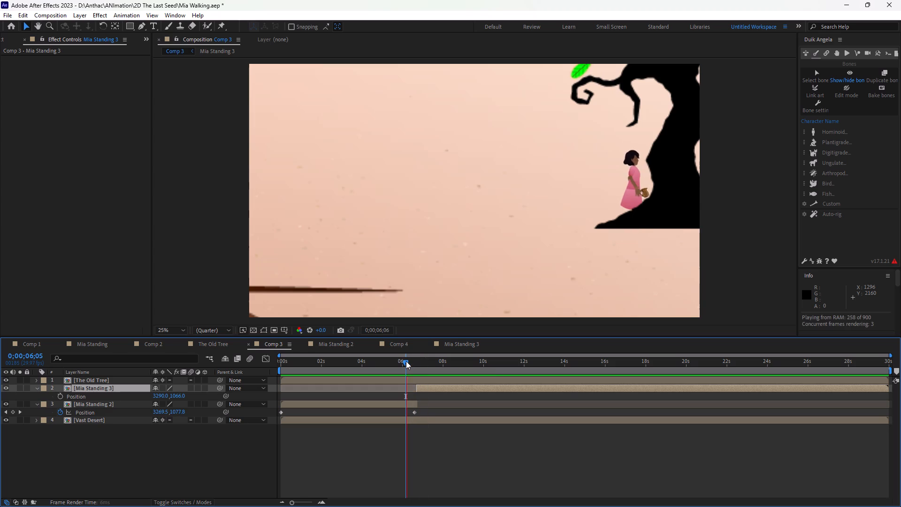
key("space")
left_click_drag(423, 361, 417, 361)
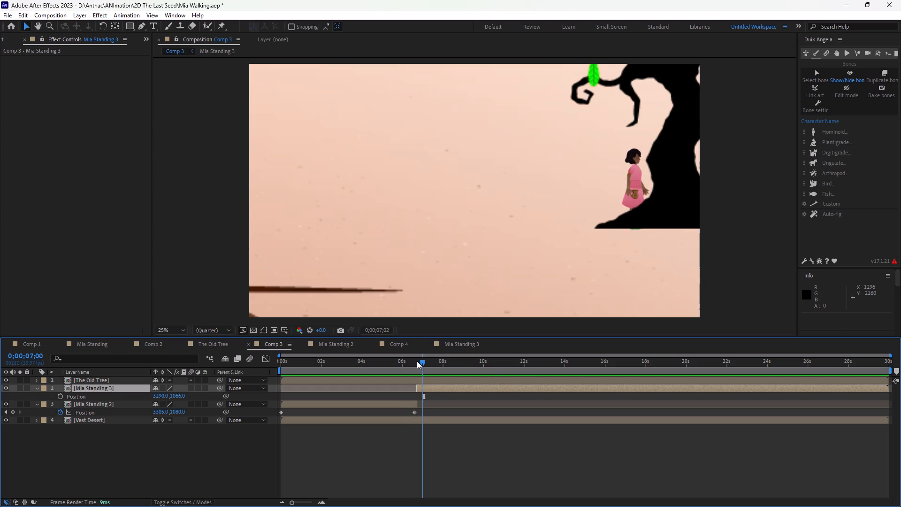
left_click_drag(417, 361, 417, 361)
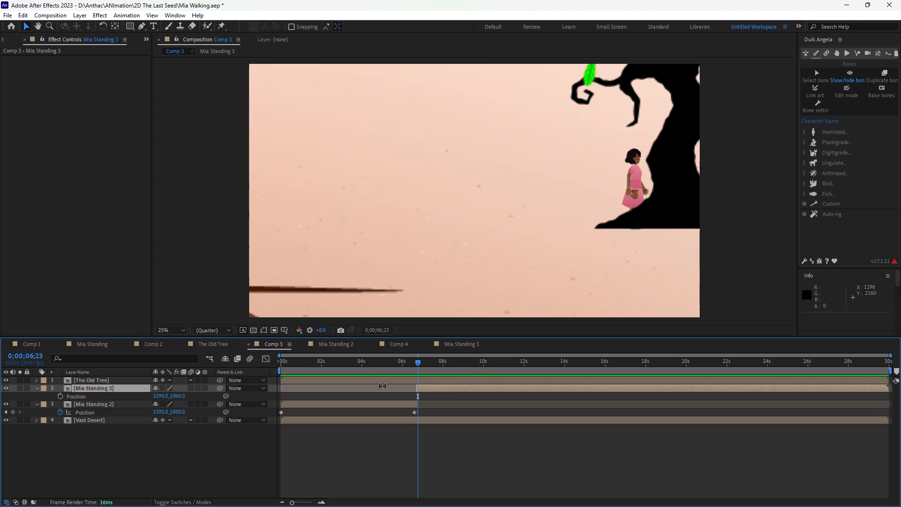
Inspect the full rigged figure in the Mia Standing 3 composition at about 0;00;06;21, then return to Comp 3.
left_click(450, 344)
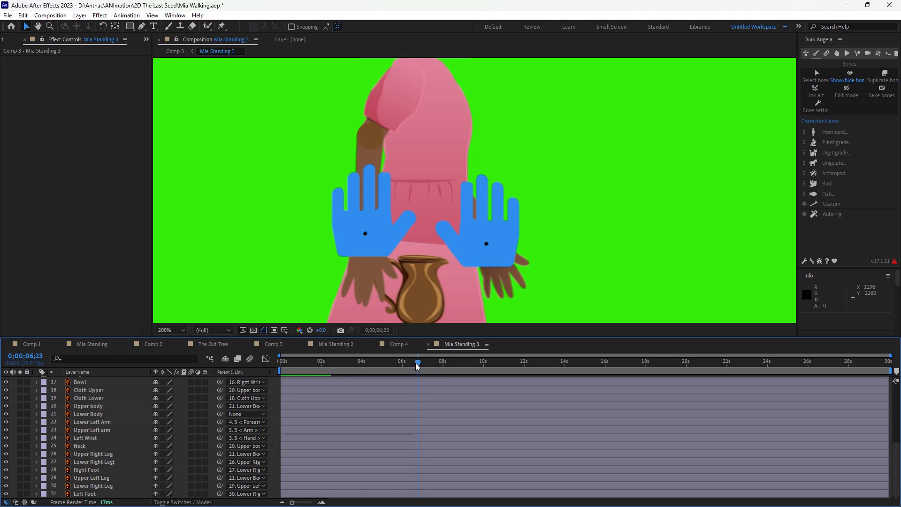
key("ctrl+minus")
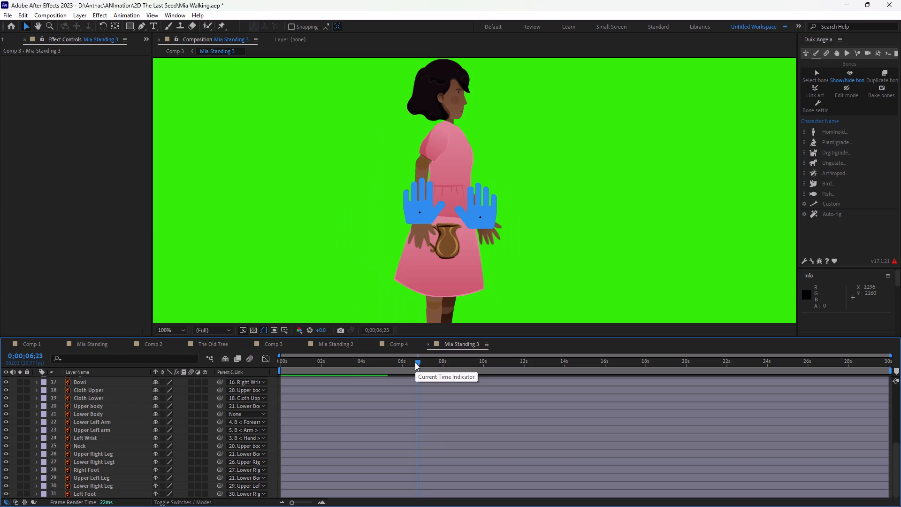
key("ctrl+minus")
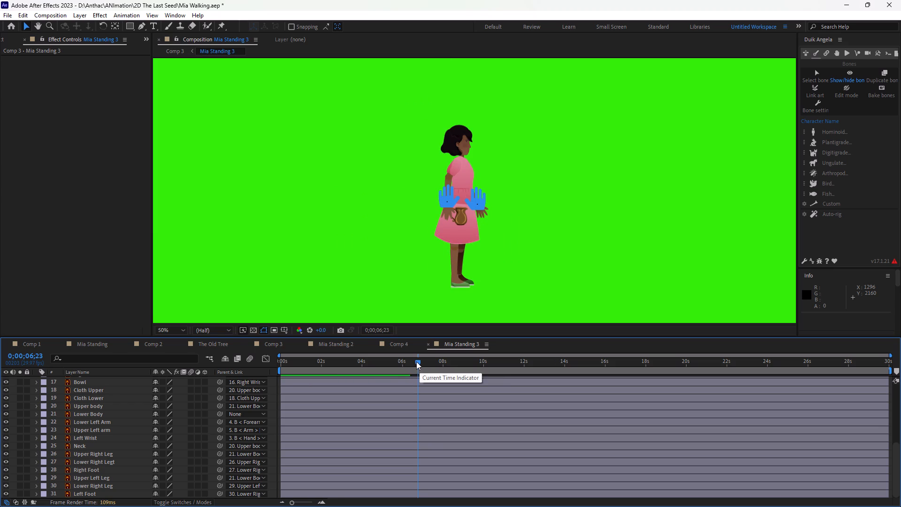
left_click(416, 361)
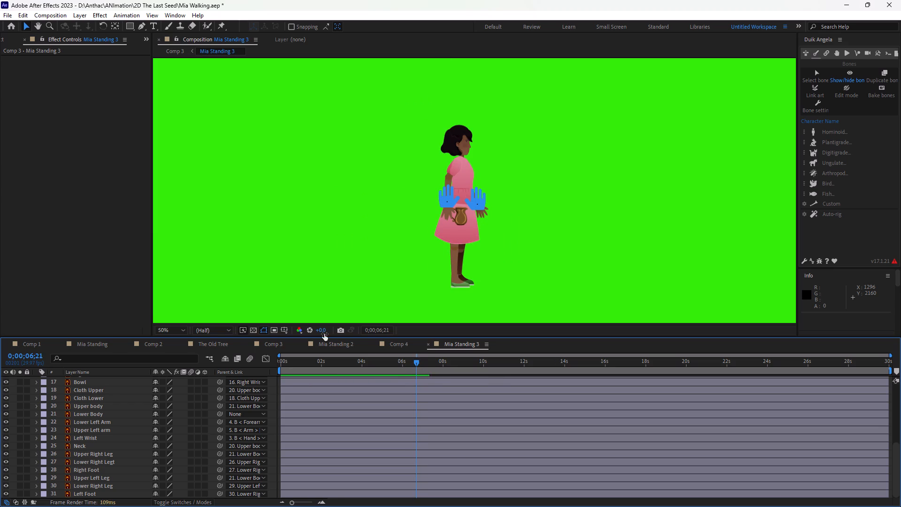
left_click(263, 343)
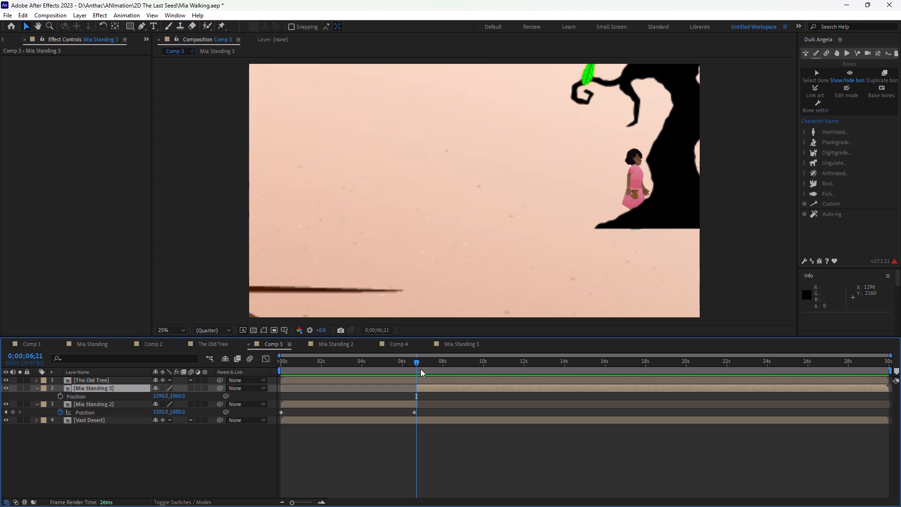
Replay Comp 3 from about 0;00;06;08 and 0;00;05;12 to examine the character swap beside the tree.
left_click_drag(415, 362, 411, 362)
left_click_drag(411, 362, 406, 362)
key("space")
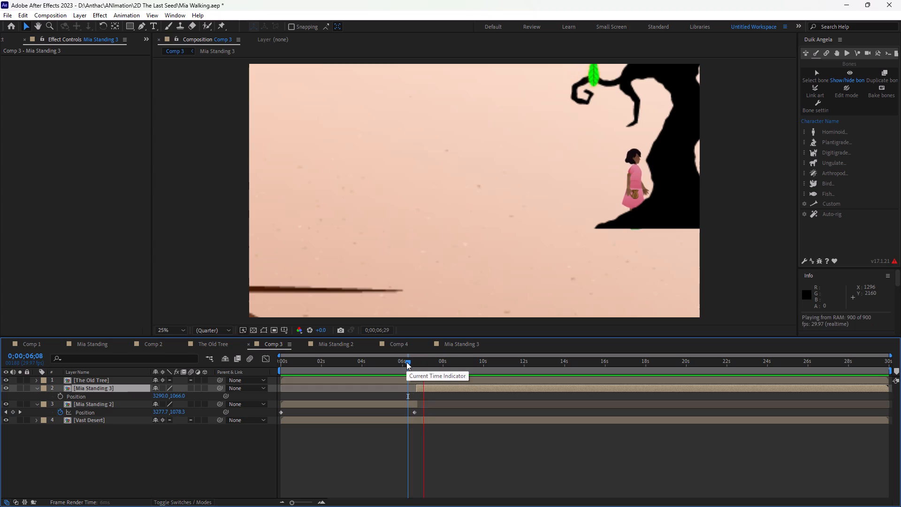
left_click(390, 359)
key("space")
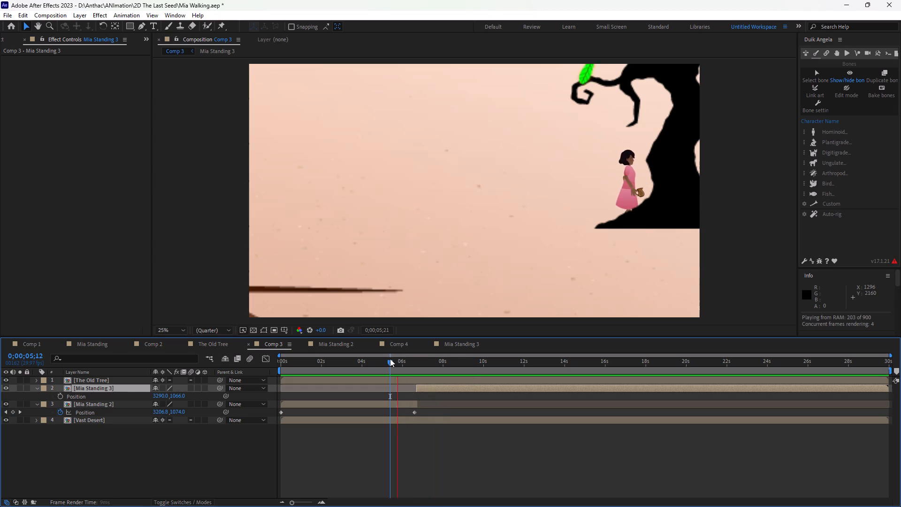
key("space")
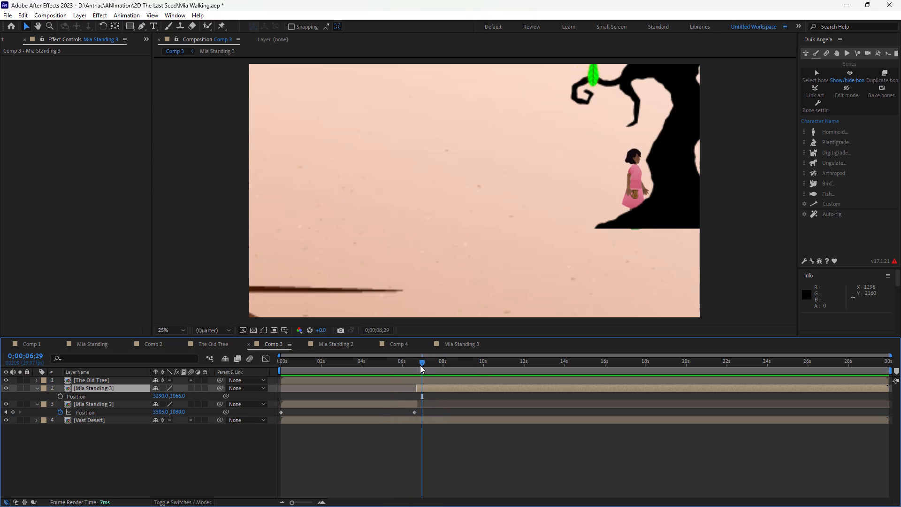
Reveal the Head layer's Rotation property in the Mia Standing 3 composition, with the playhead at 0;00;06;23.
left_click_drag(420, 364, 418, 364)
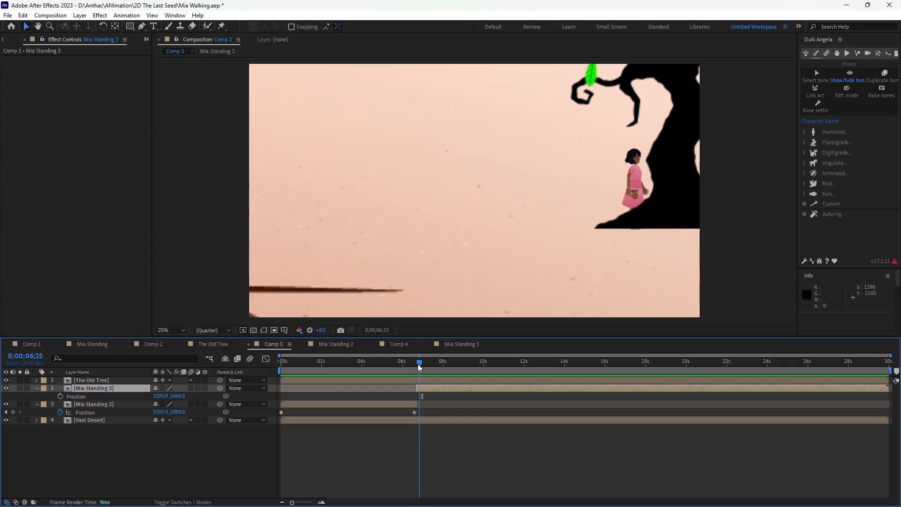
left_click_drag(418, 364, 415, 364)
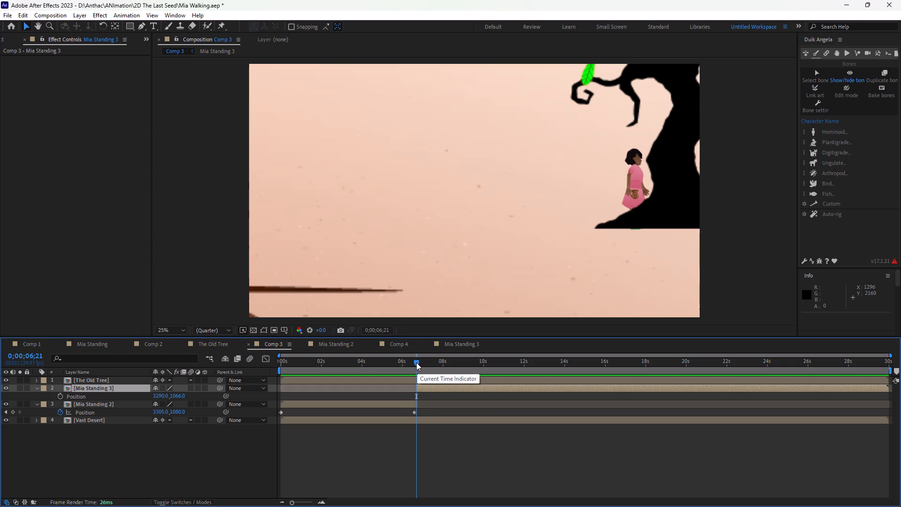
left_click(416, 362)
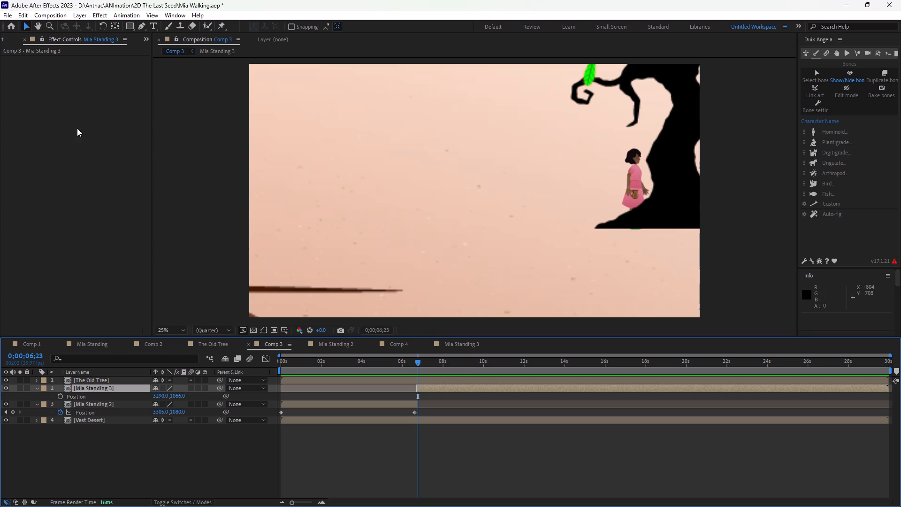
left_click(453, 345)
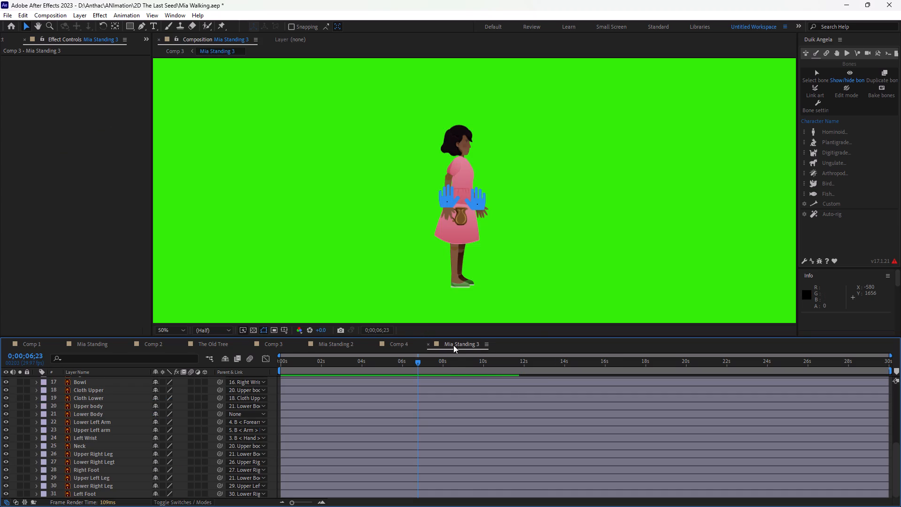
scroll(82, 425, "up", 8)
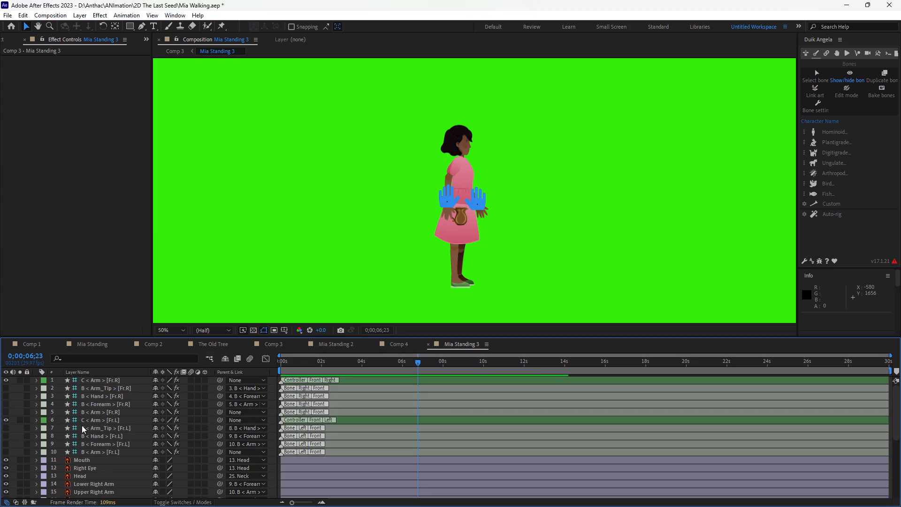
scroll(82, 425, "up", 4)
scroll(84, 431, "down", 1)
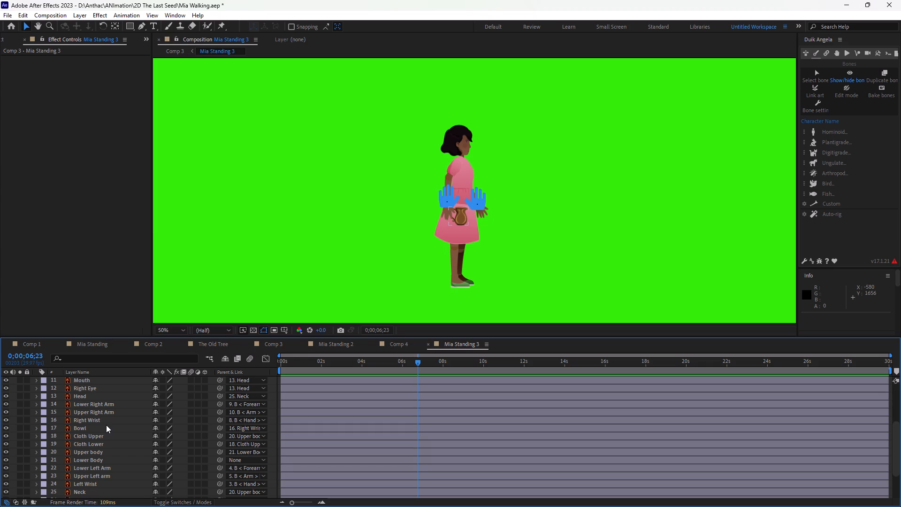
scroll(100, 405, "up", 3)
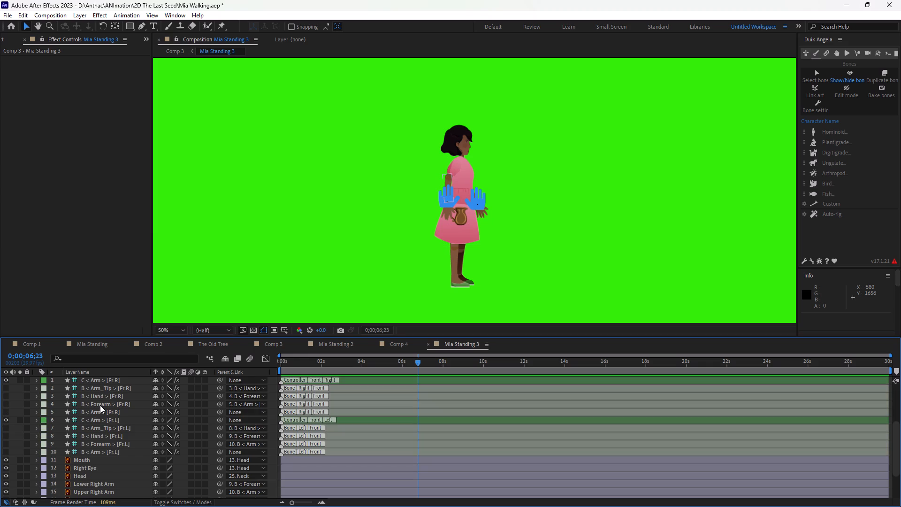
scroll(99, 420, "down", 1)
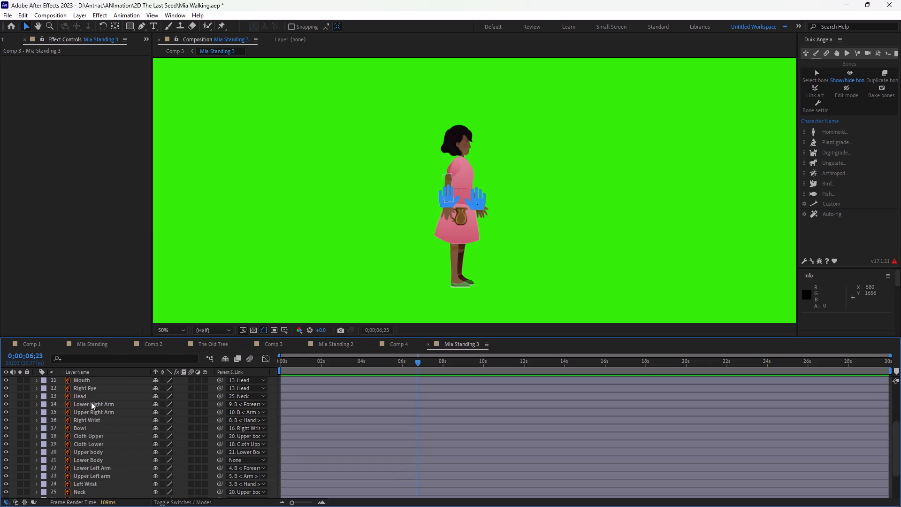
left_click(88, 396)
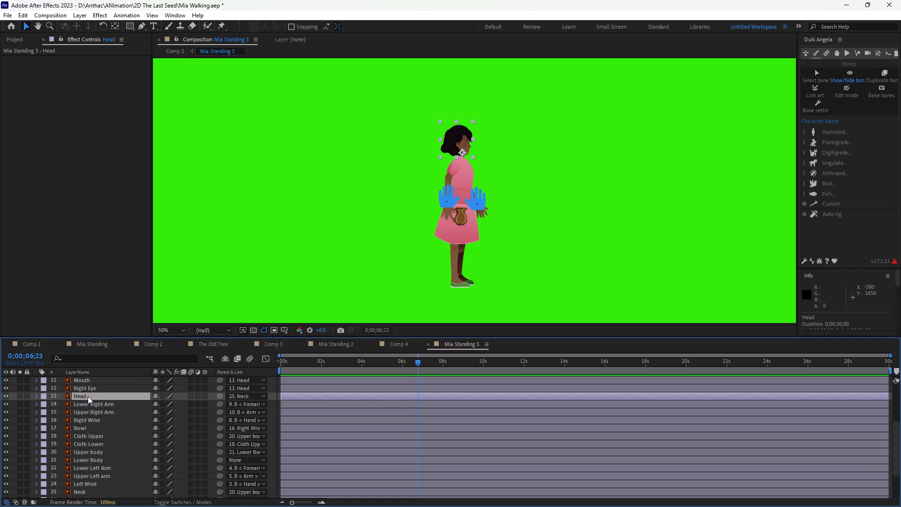
key("r")
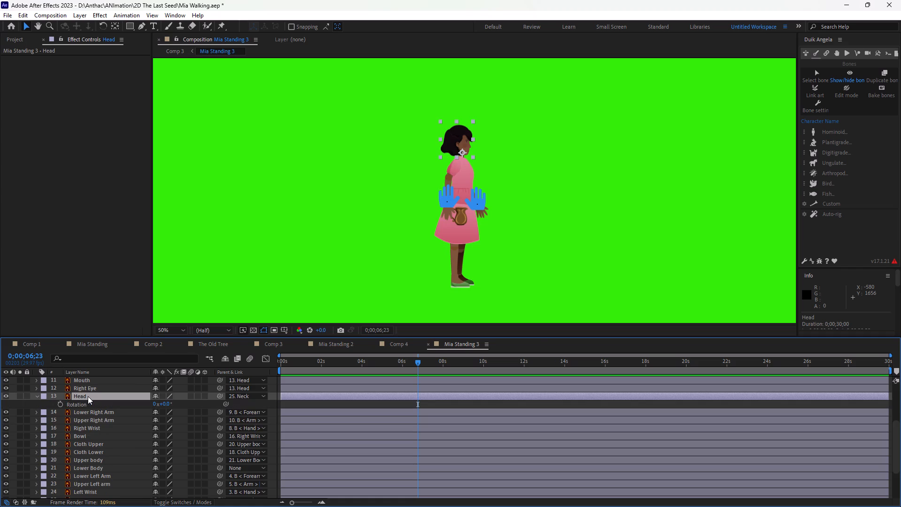
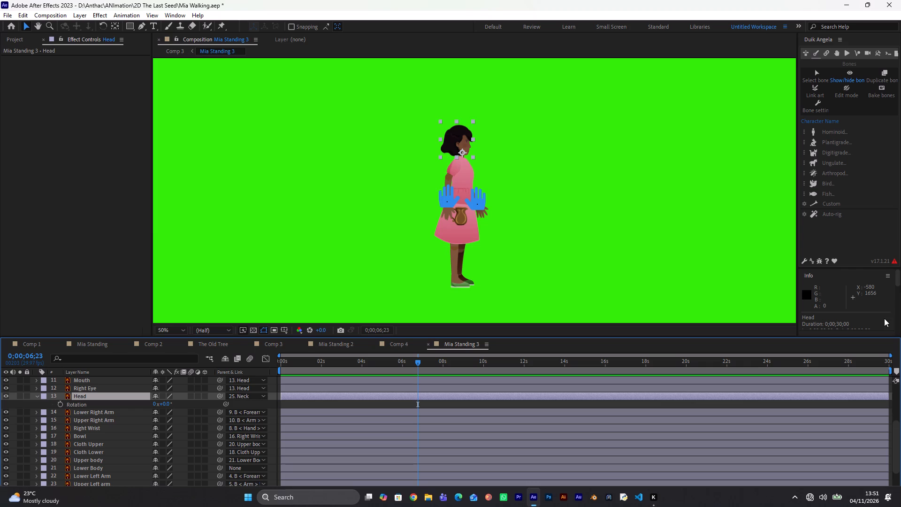
Start keyframing the Head layer's Rotation at 0;00;06;23 and tilt the head to 10°.
left_click(562, 254)
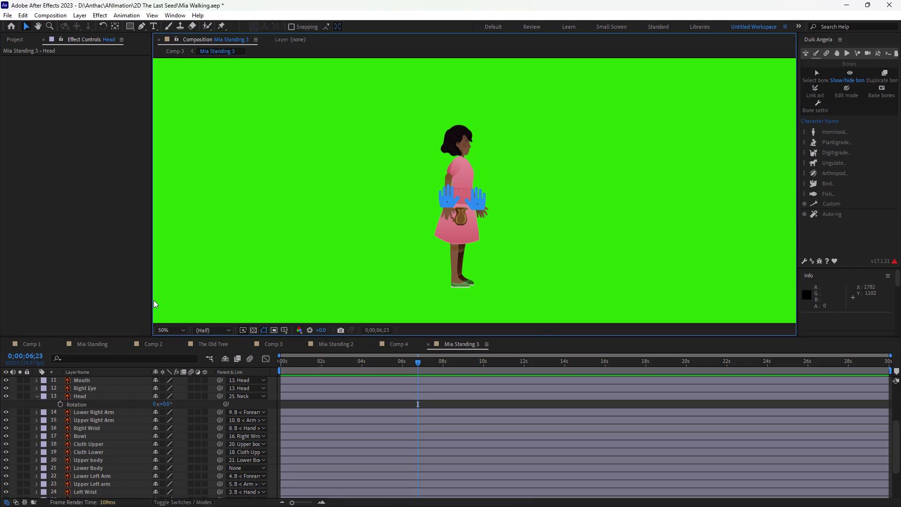
left_click(86, 396)
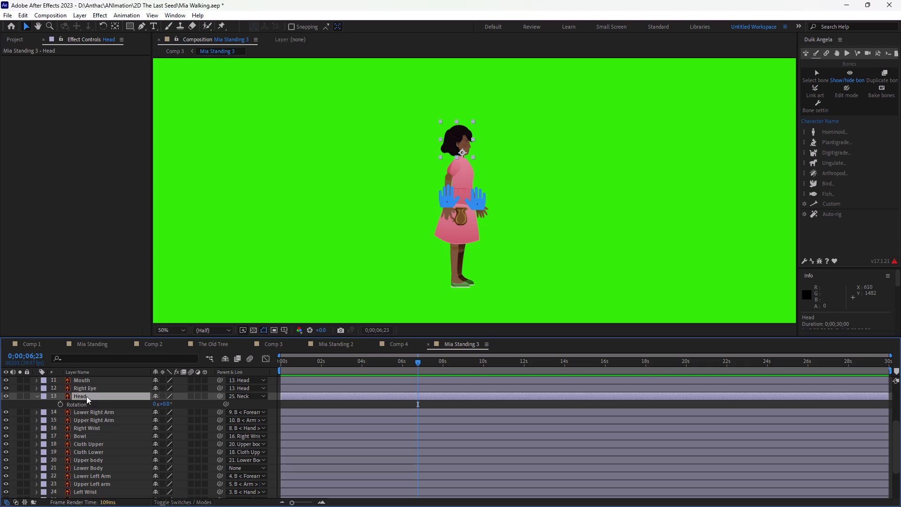
left_click(60, 404)
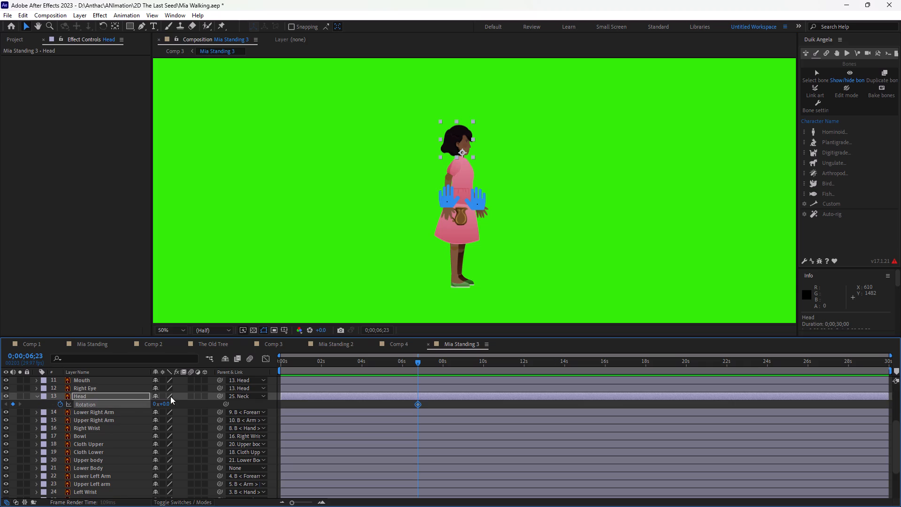
left_click_drag(166, 406, 169, 406)
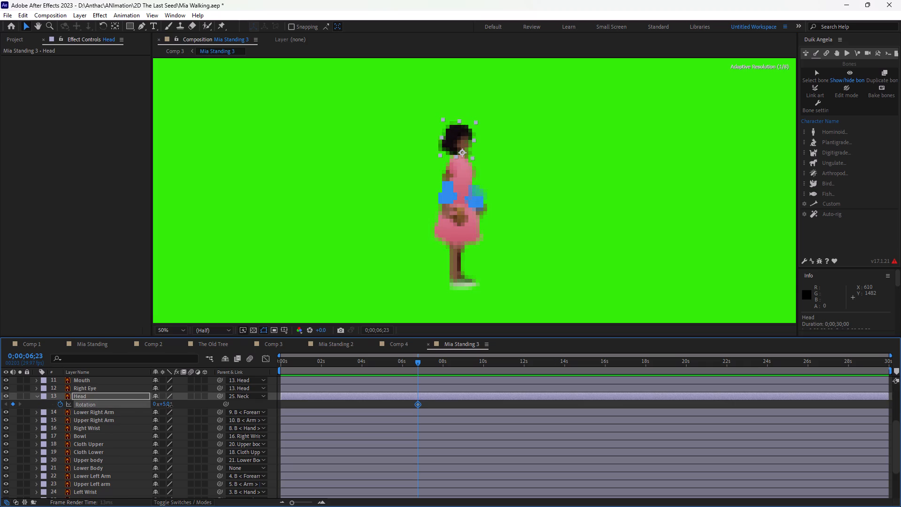
left_click_drag(169, 406, 170, 406)
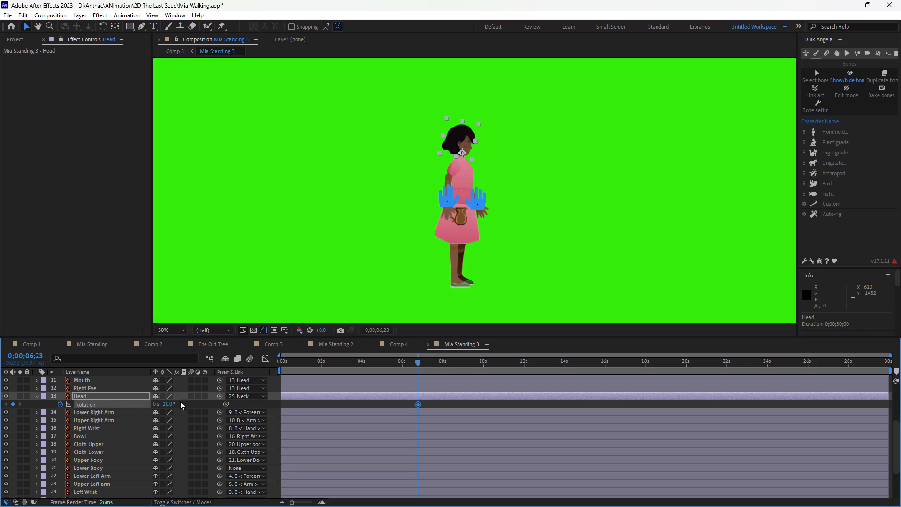
Add a Head Rotation keyframe of -4° at 0;00;07;24.
left_click_drag(419, 360, 420, 360)
left_click_drag(420, 360, 440, 361)
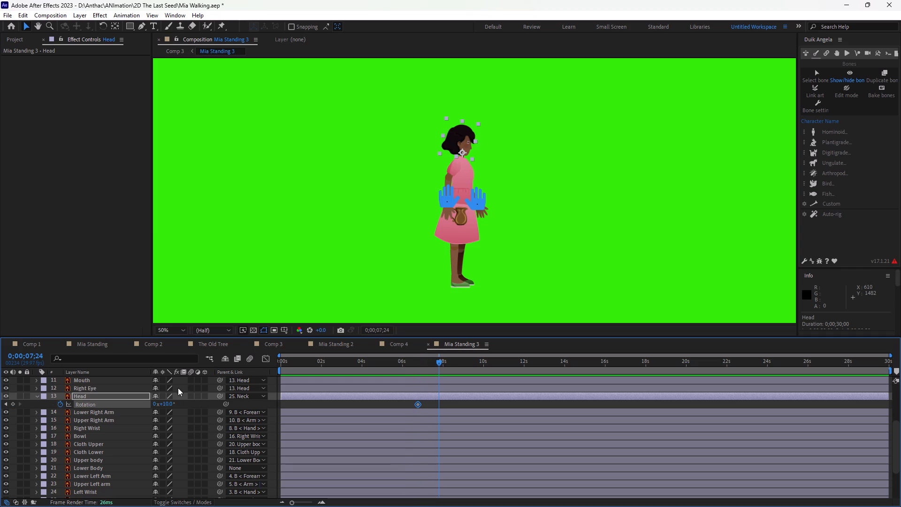
left_click_drag(168, 404, 167, 404)
left_click_drag(167, 404, 166, 404)
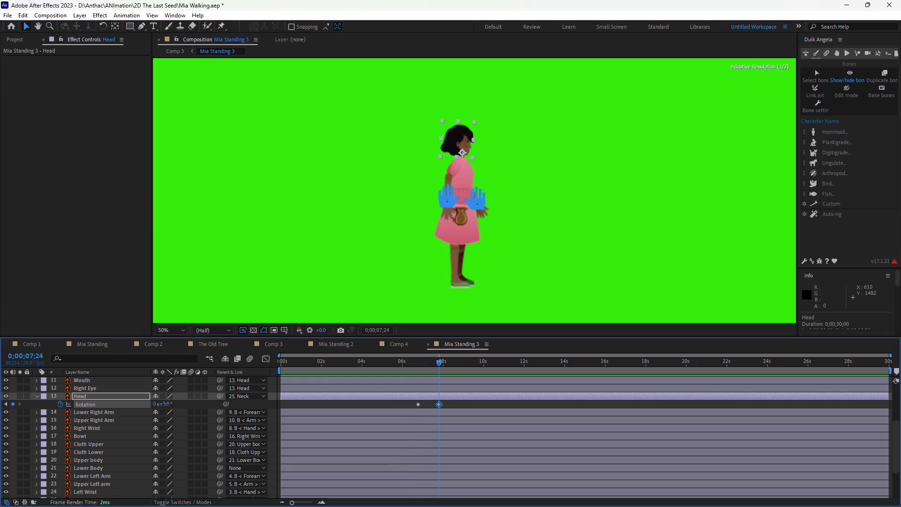
left_click_drag(166, 404, 163, 405)
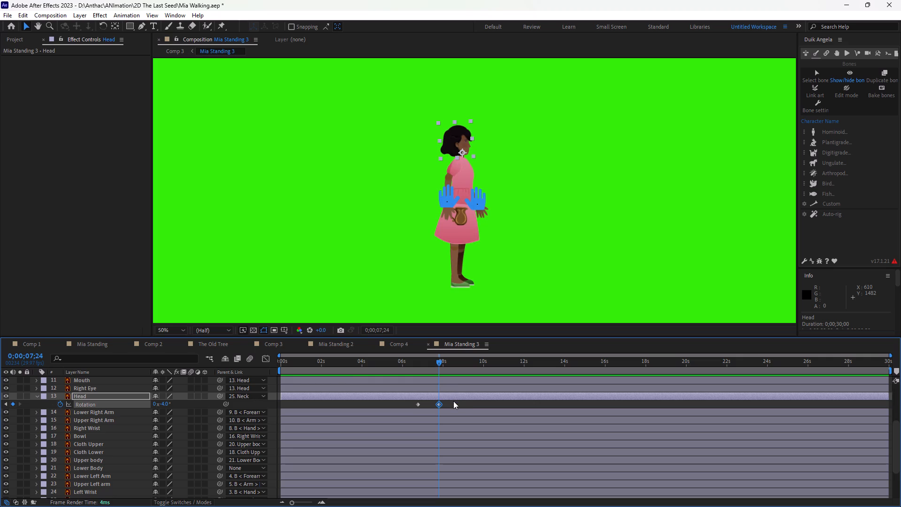
left_click_drag(451, 402, 415, 406)
left_click(470, 404)
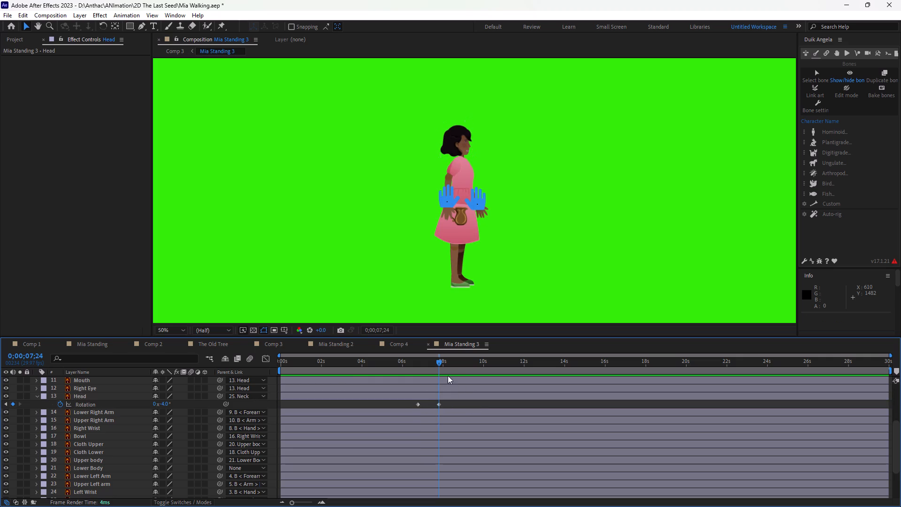
Add a Head Rotation keyframe of 0° at 0;00;08;22.
left_click_drag(439, 361, 457, 363)
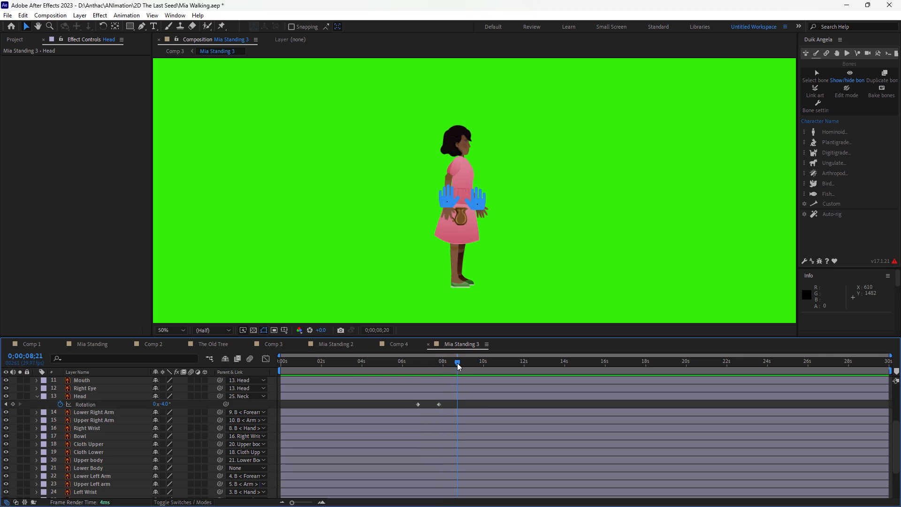
left_click_drag(457, 363, 458, 363)
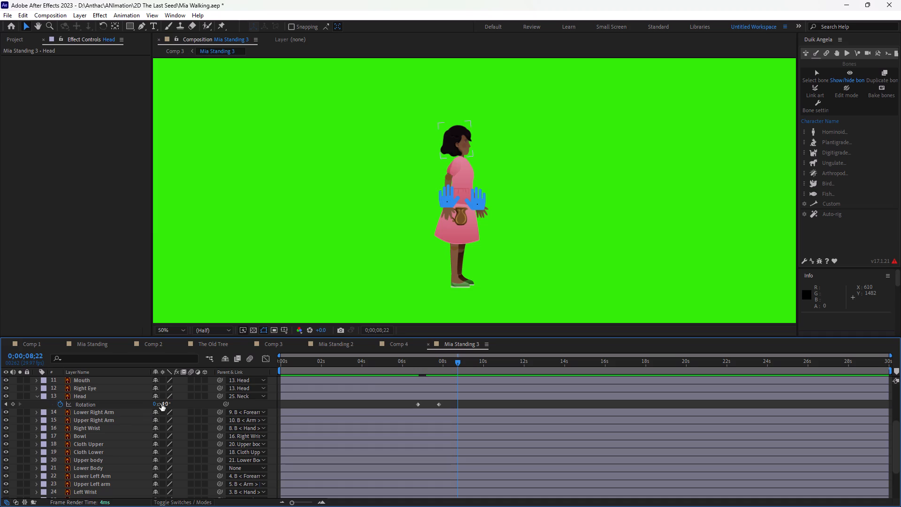
left_click(163, 404)
key("BackSpace")
key("0")
key("Return")
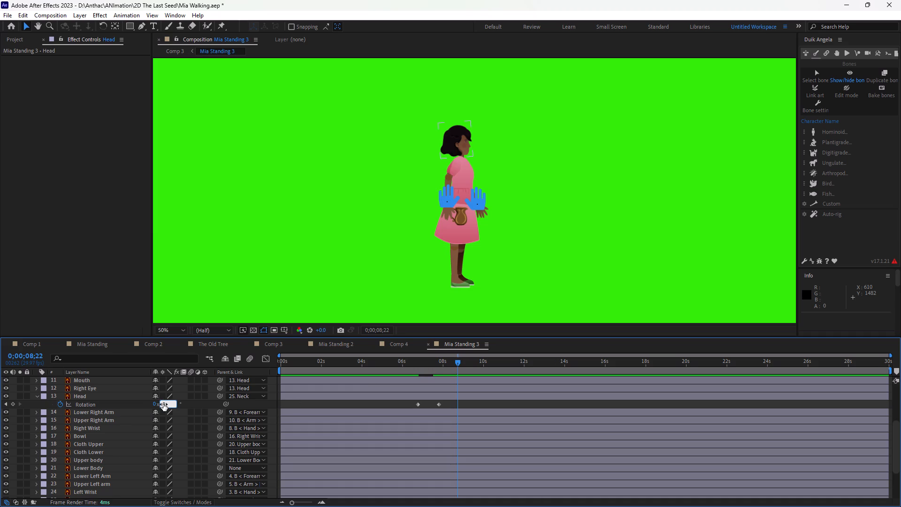
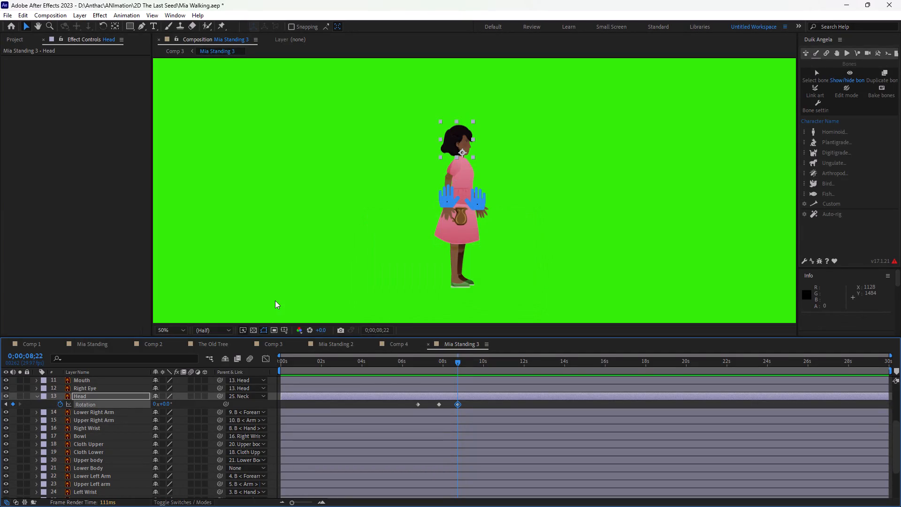
Save the Mia Walking project.
key("ctrl+s")
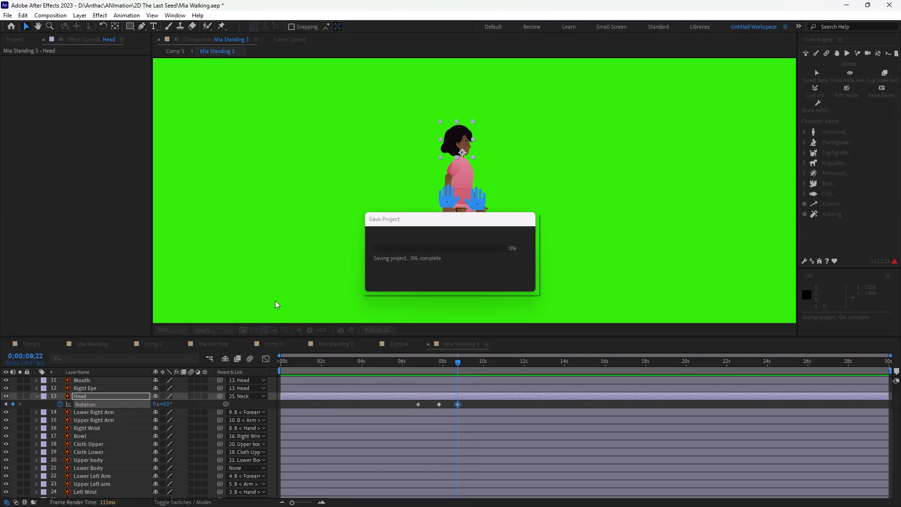
key("ctrl+s")
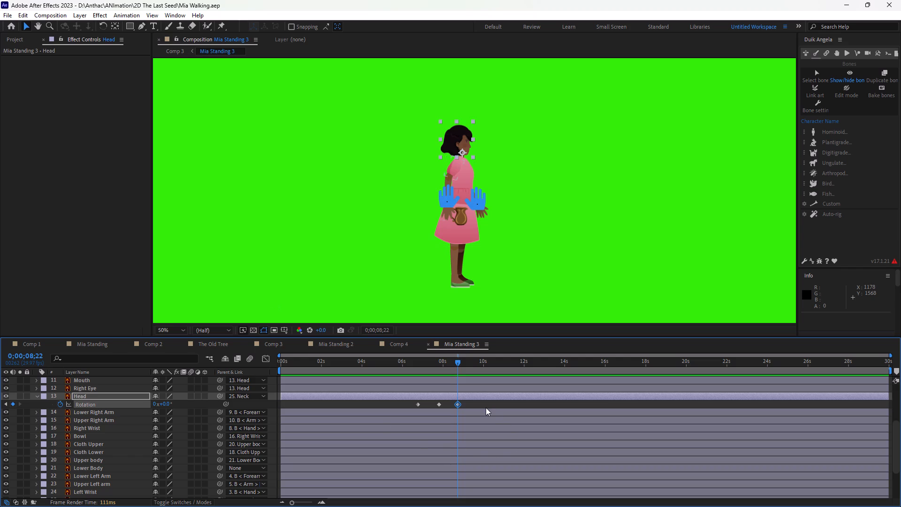
Advance the current time to 0;00;09;22 and view that moment of Mia at the tree in Comp 3.
left_click_drag(458, 361, 466, 361)
left_click_drag(466, 361, 478, 363)
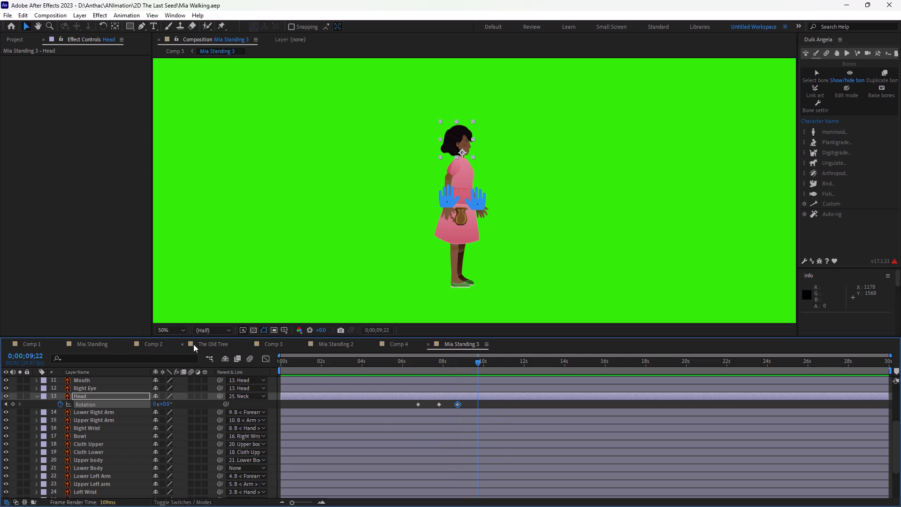
left_click(273, 344)
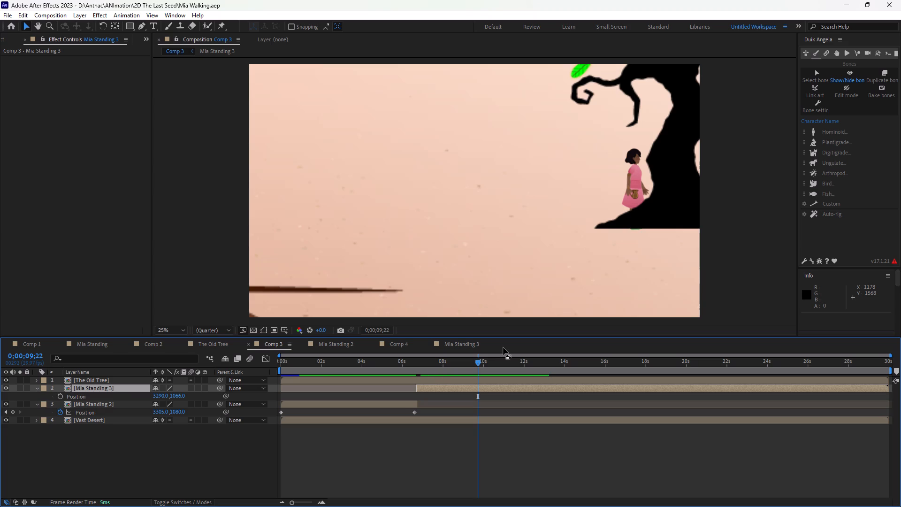
In File Explorer, open The_Last_Seed_2D_Animation_Story PDF from D:\Anthac\ANImation, read its scene summaries, and return to After Effects.
left_click(426, 496)
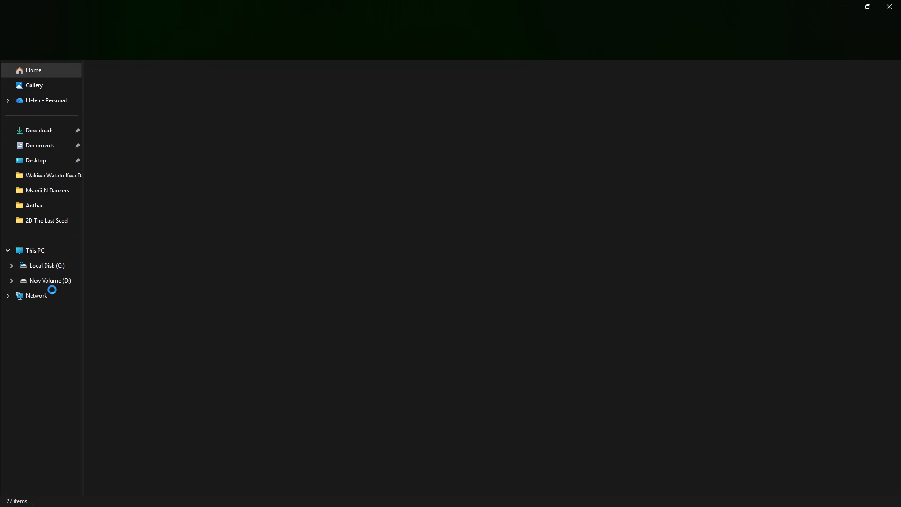
left_click(47, 284)
left_click(154, 113)
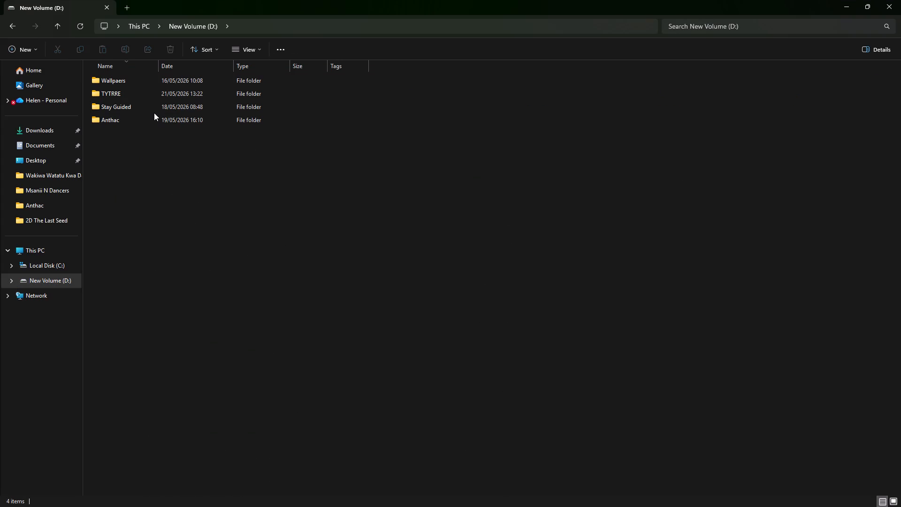
double_click(154, 111)
double_click(147, 82)
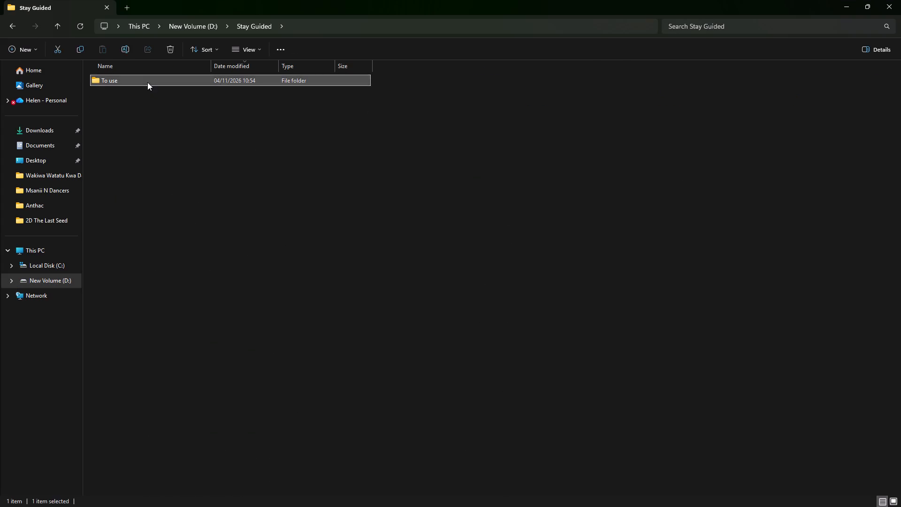
double_click(5, 29)
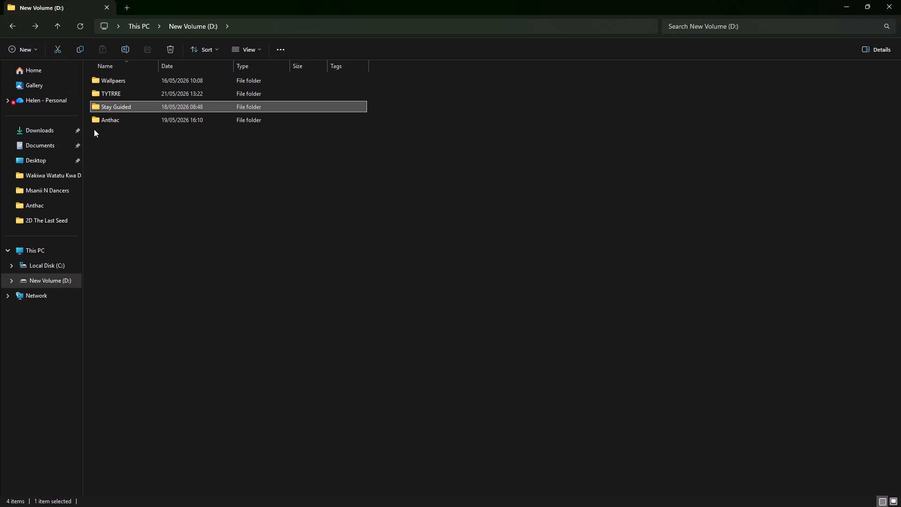
double_click(116, 124)
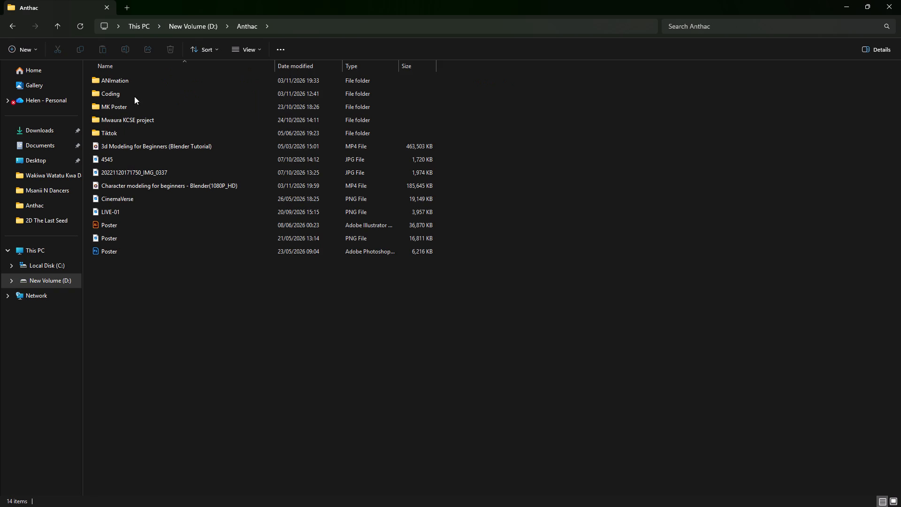
double_click(144, 84)
double_click(144, 84)
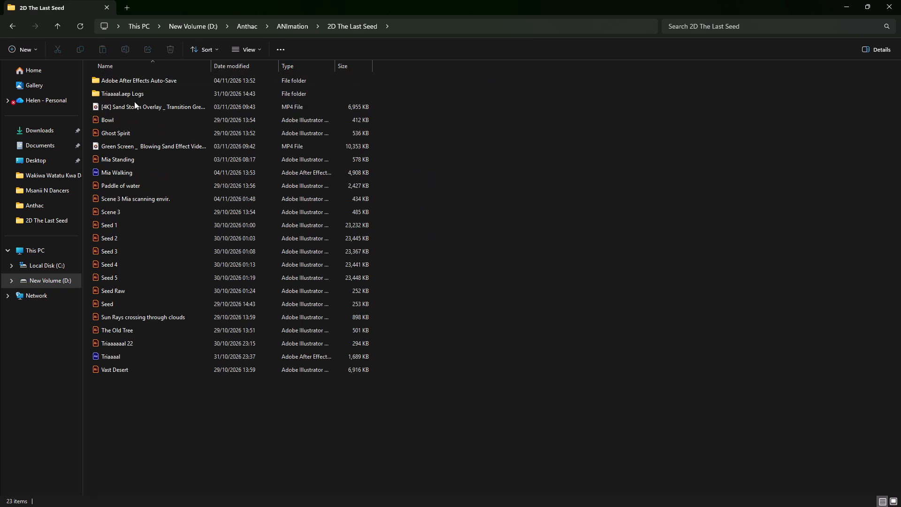
left_click(13, 31)
double_click(138, 197)
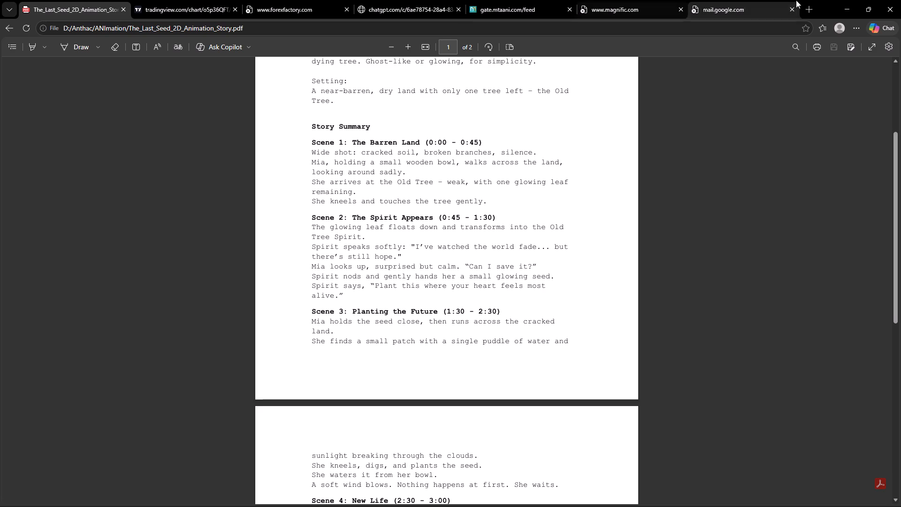
left_click(896, 0)
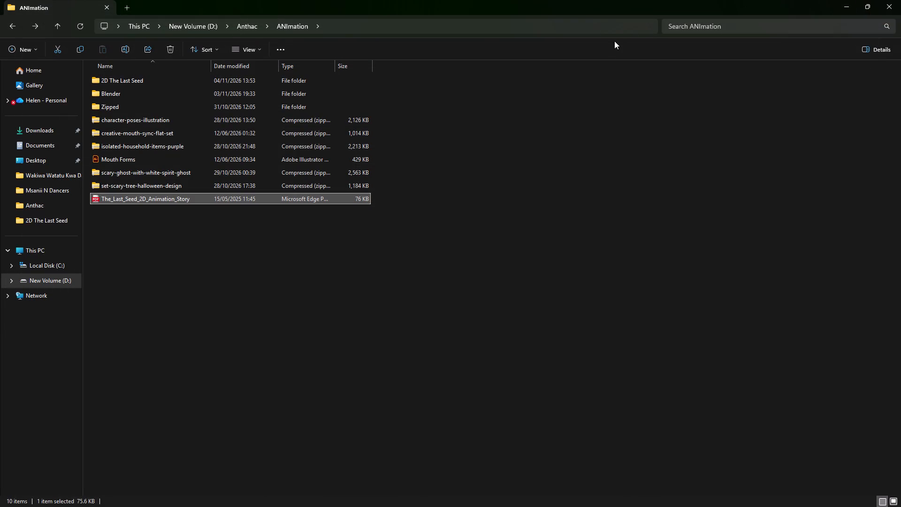
left_click(898, 0)
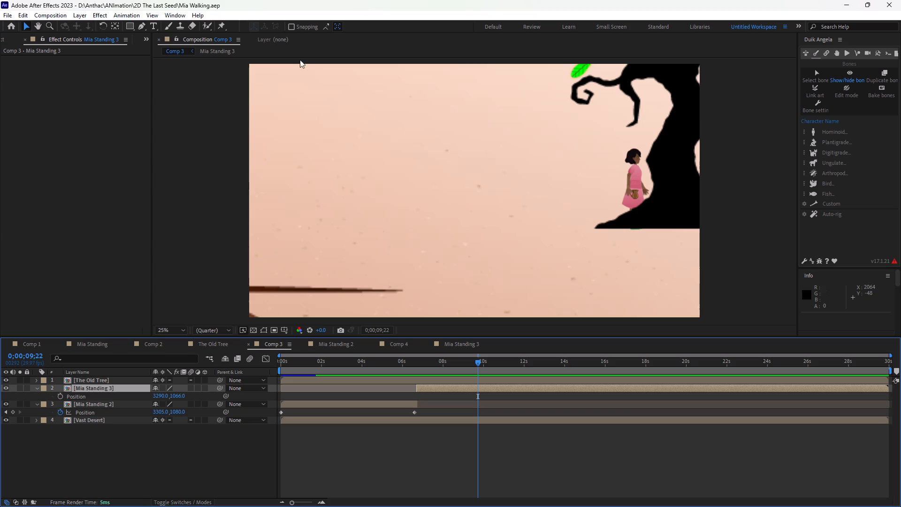
Look over The Old Tree, Comp 2 and Mia Standing 2 compositions, ending back in Comp 3.
left_click(211, 343)
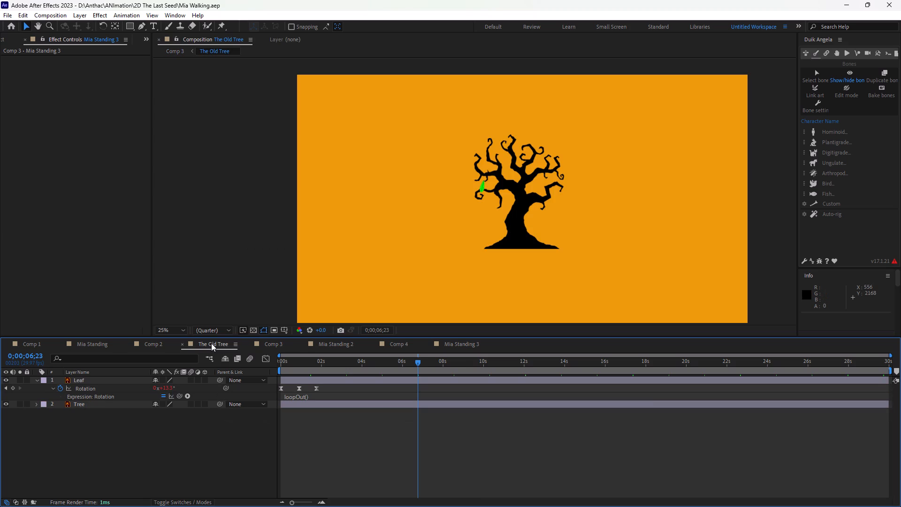
left_click(150, 343)
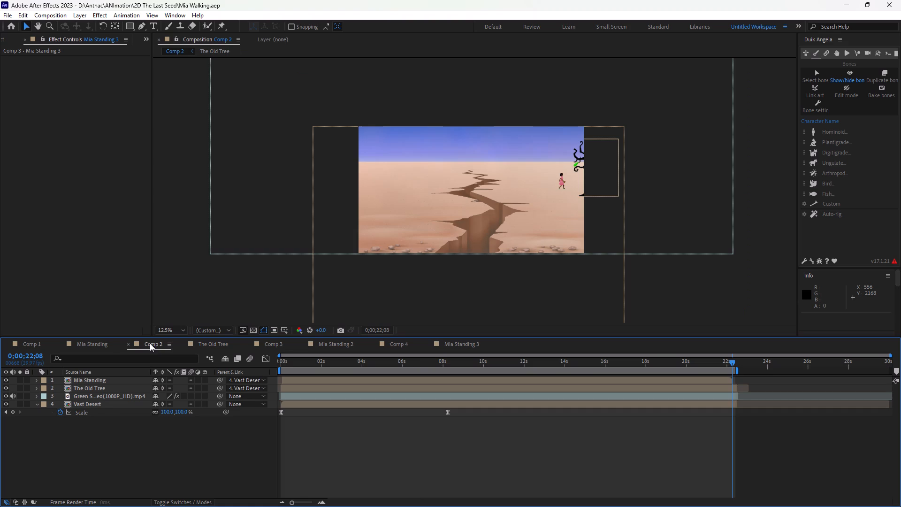
left_click(338, 343)
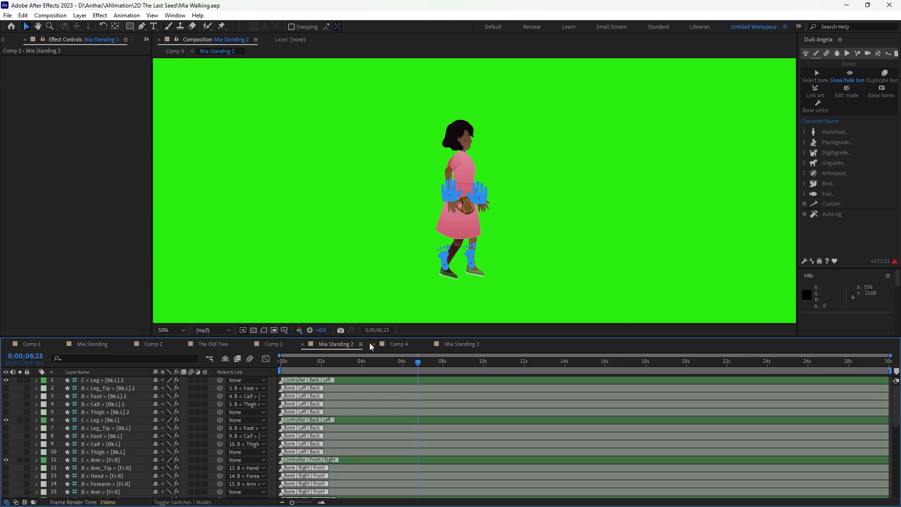
left_click(270, 342)
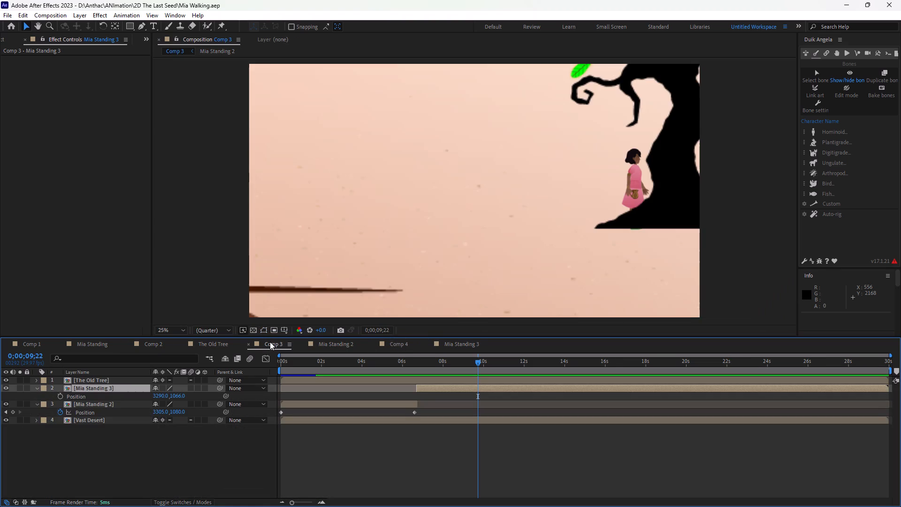
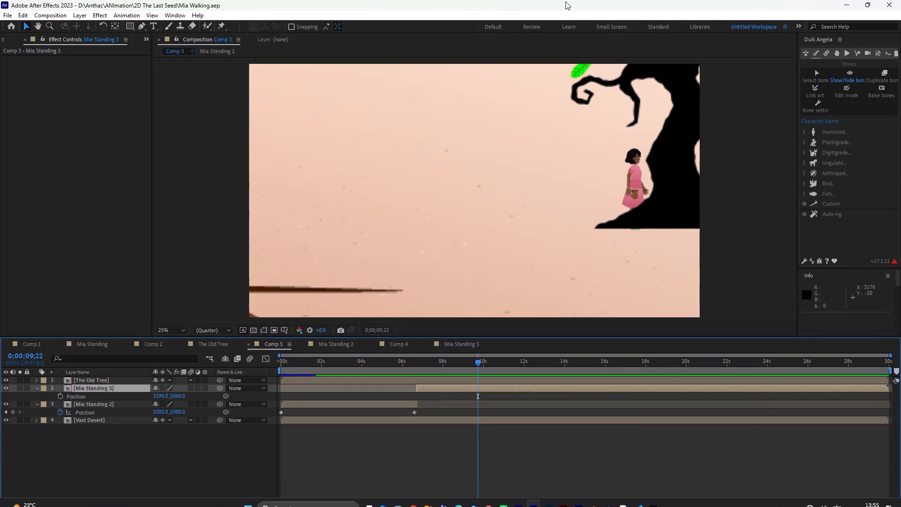
Play back Comp 3 around the handover from Mia Standing 2 to Mia Standing 3 at the tree, starting from about 0;00;04;18 to 0;00;05;14.
left_click(711, 177)
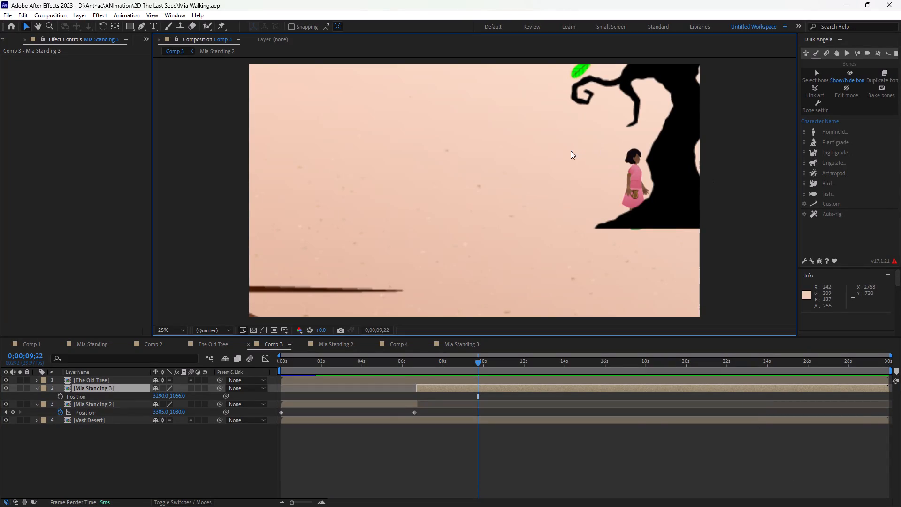
left_click(391, 363)
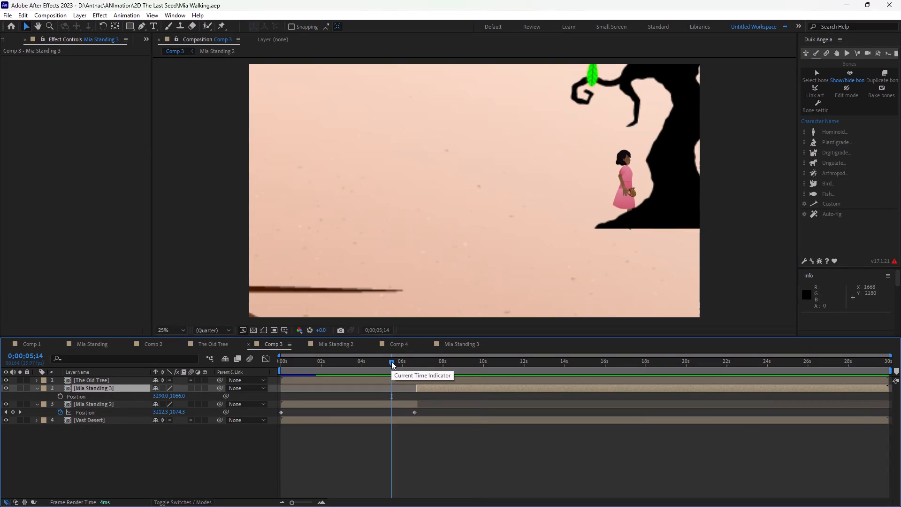
key("space")
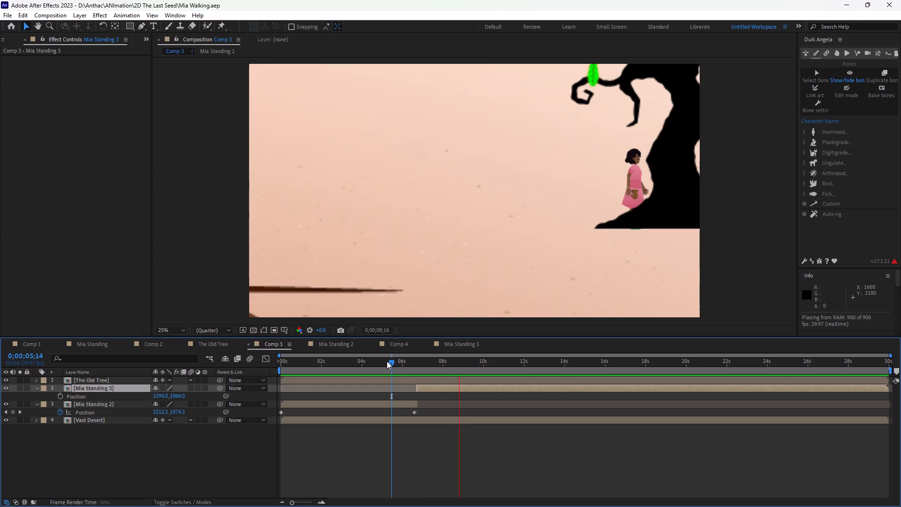
left_click(387, 361)
key("space")
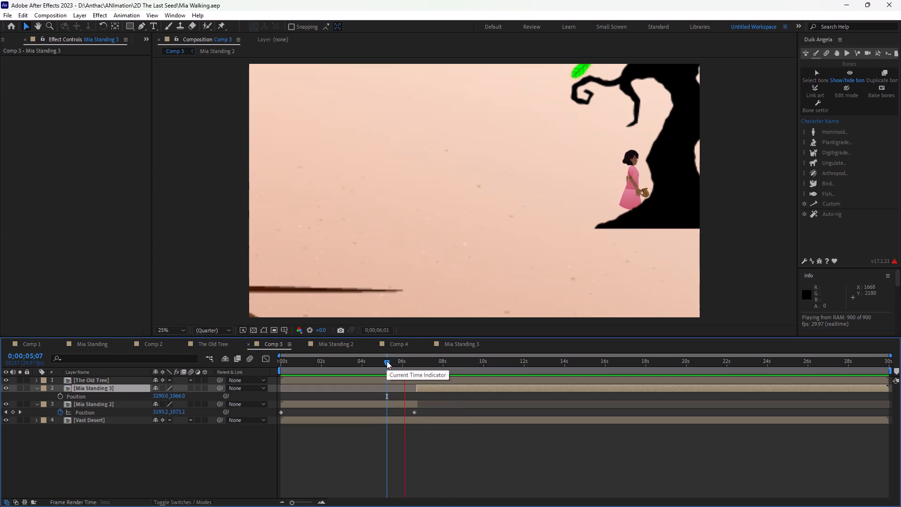
key("space")
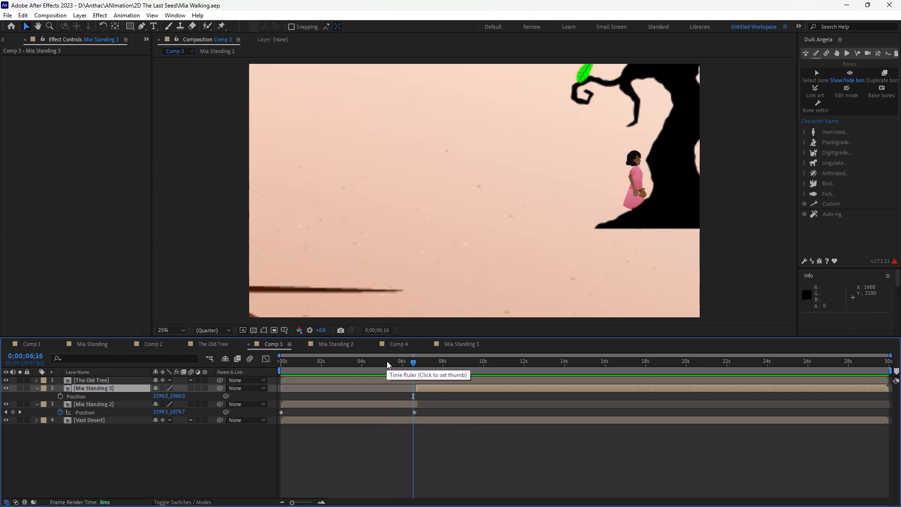
key("space")
key("space")
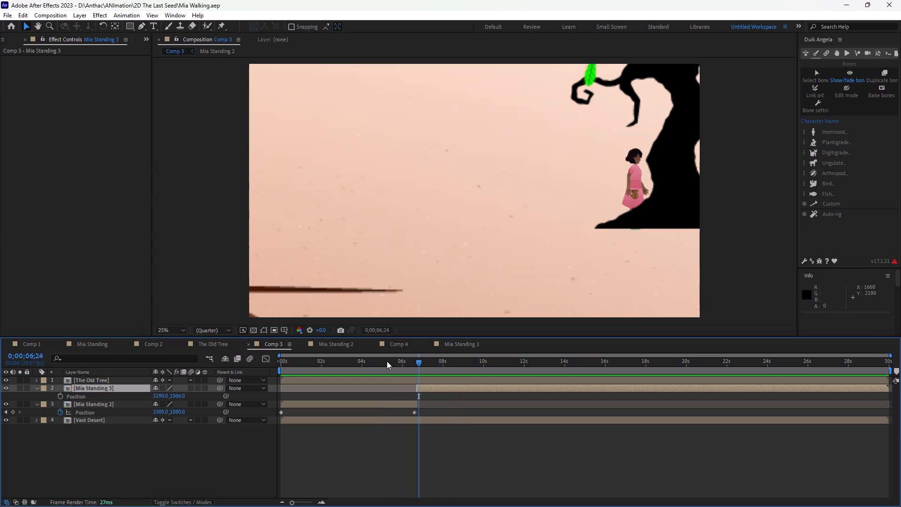
left_click(374, 361)
key("space")
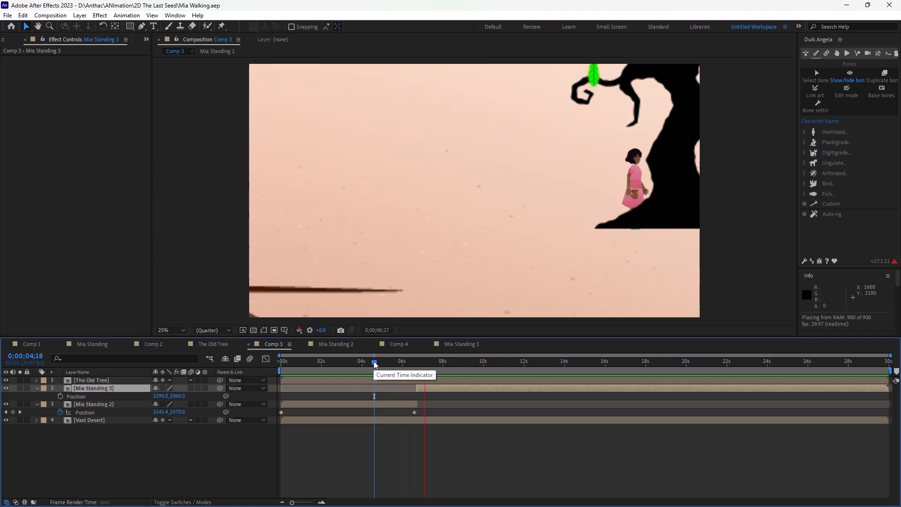
key("space")
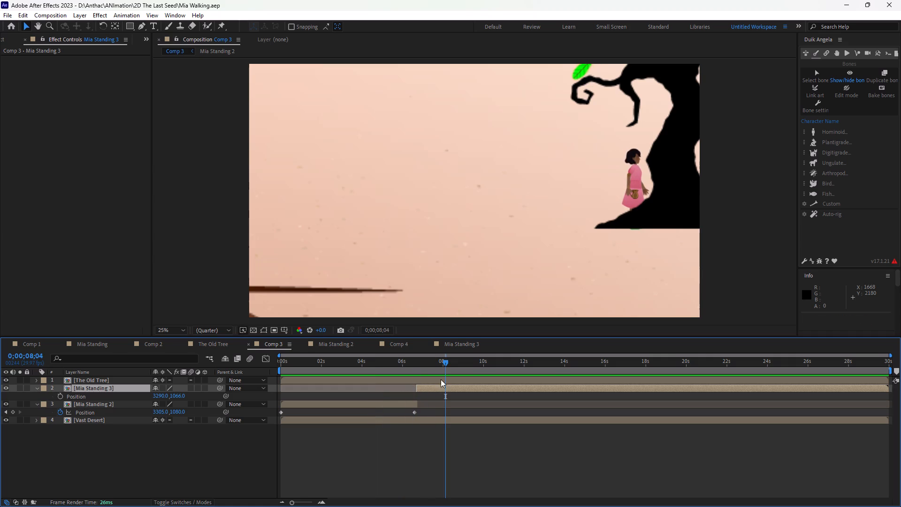
Trim the end of the Mia Standing 2 layer by two frames to 0;00;06;21, where the Mia Standing 3 layer begins.
left_click_drag(892, 354, 808, 363)
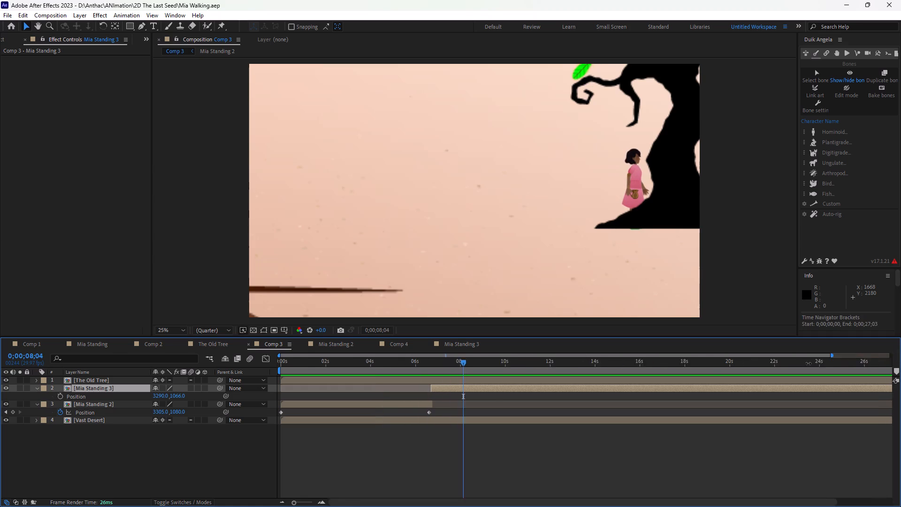
left_click_drag(808, 363, 502, 385)
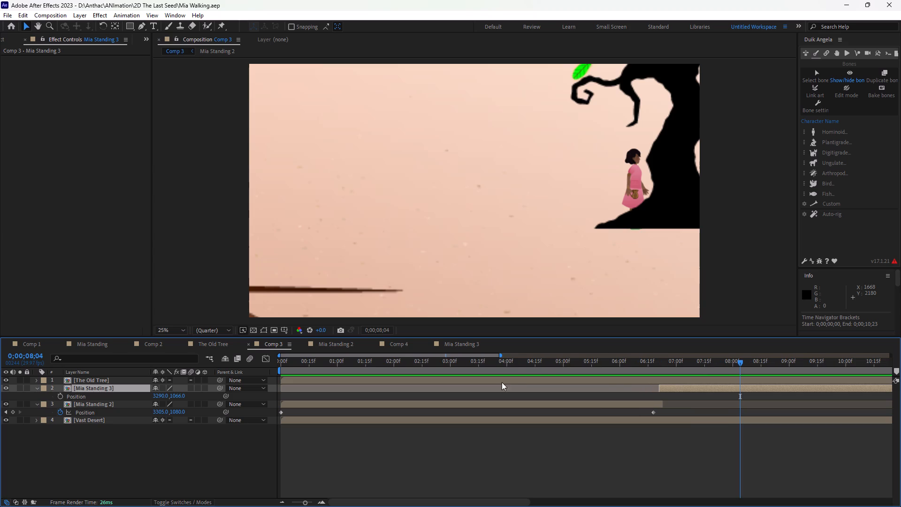
left_click(657, 346)
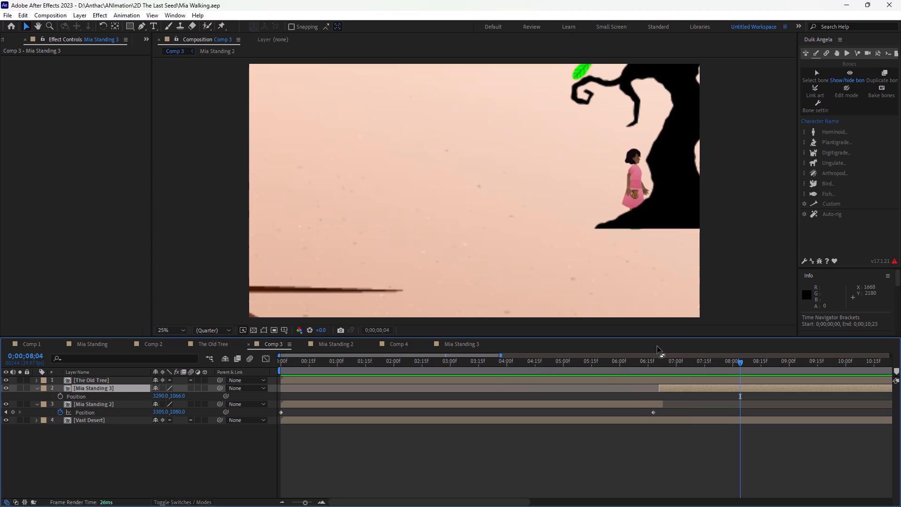
left_click(661, 357)
left_click(656, 357)
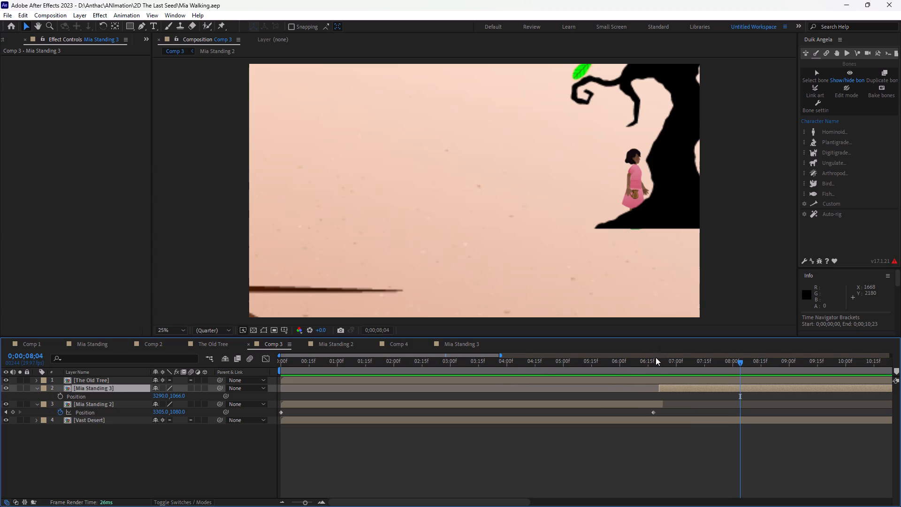
left_click(656, 362)
left_click(656, 361)
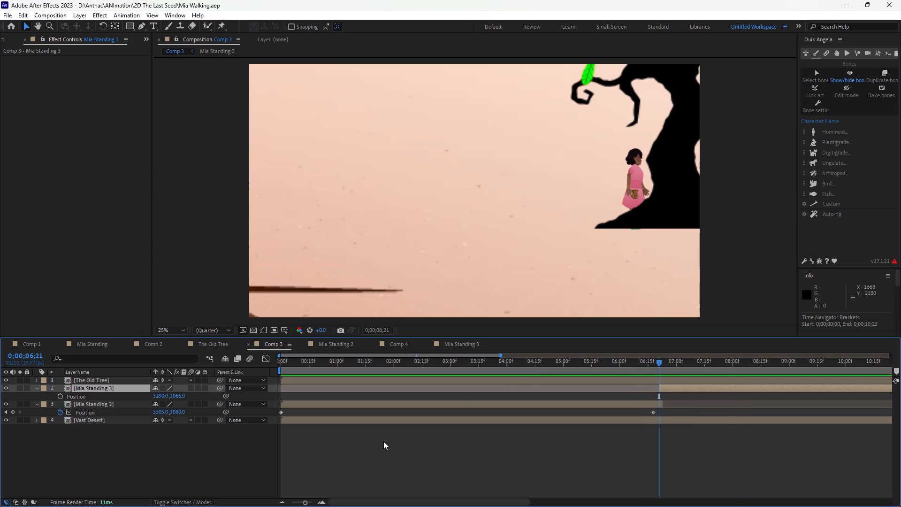
left_click_drag(500, 356, 459, 357)
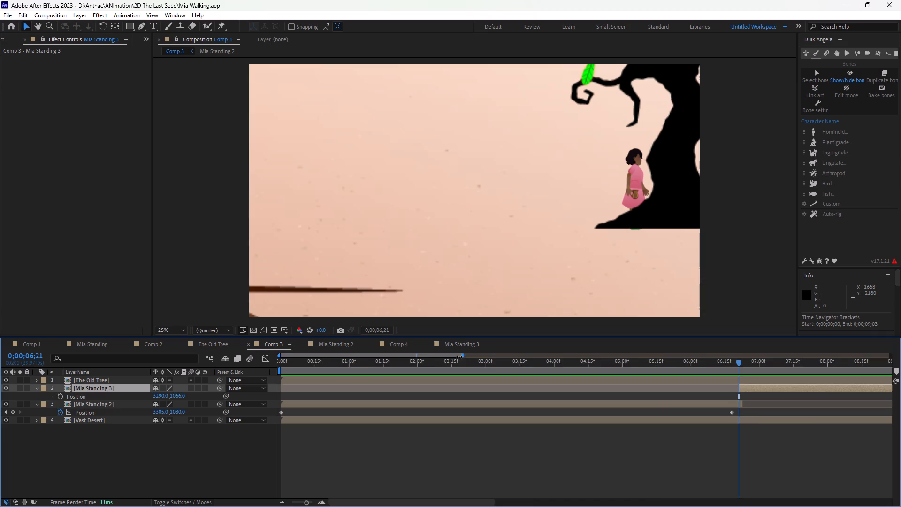
left_click_drag(459, 357, 326, 365)
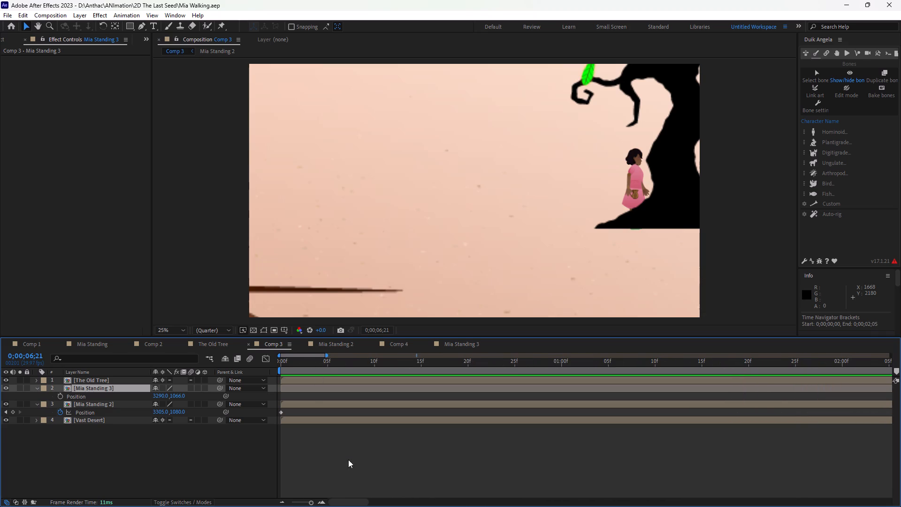
left_click_drag(342, 499, 417, 506)
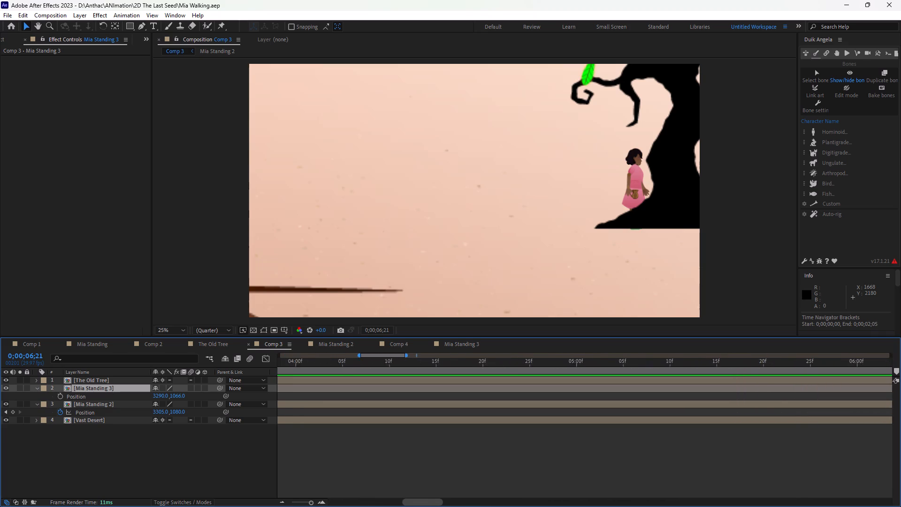
left_click_drag(417, 506, 456, 506)
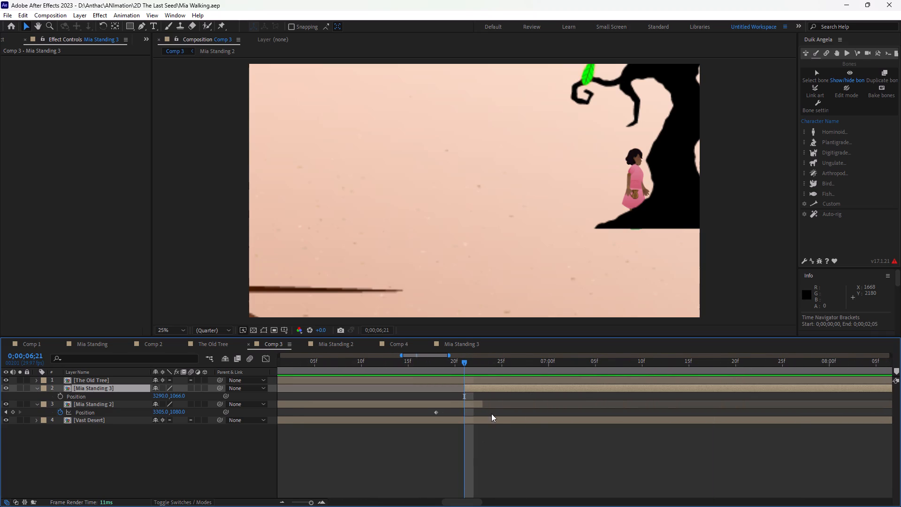
left_click_drag(484, 404, 465, 405)
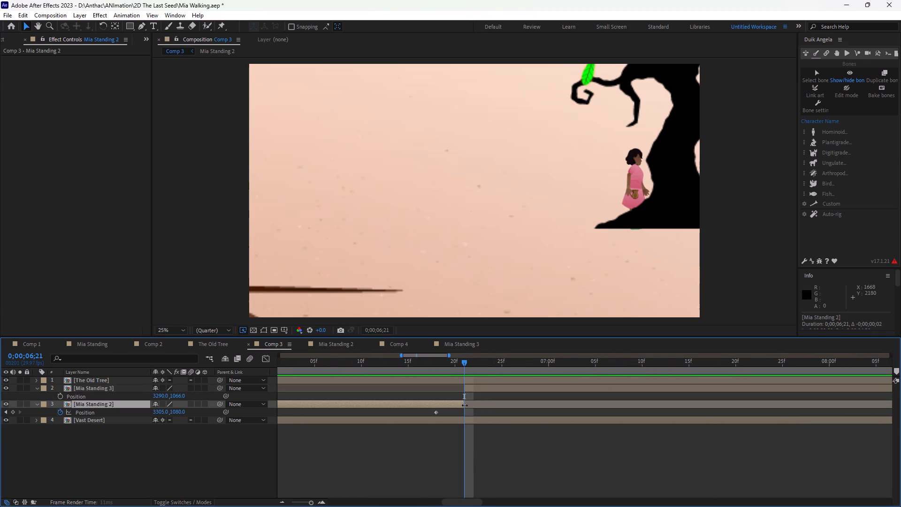
left_click_drag(465, 405, 464, 405)
Preview the trimmed handover between the two Mia layers in Comp 3, playing from 0;00;04;14 past the cut.
left_click_drag(448, 356, 482, 360)
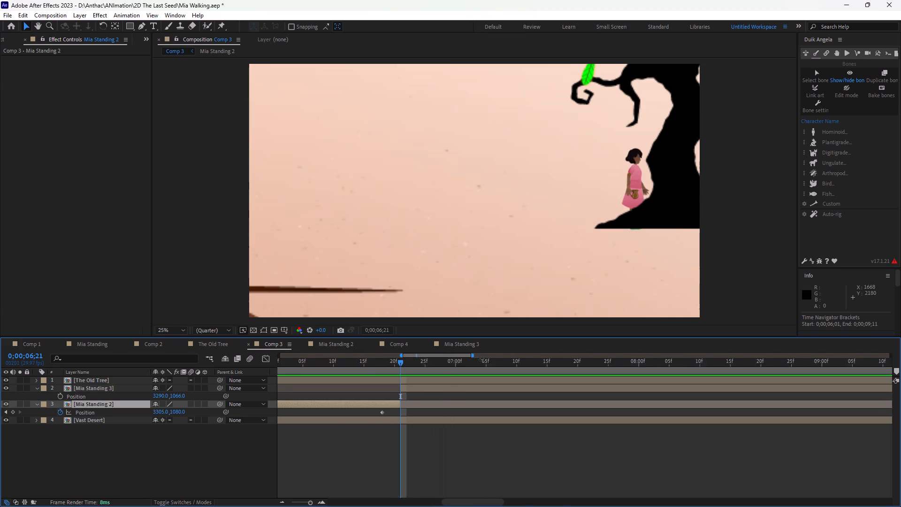
left_click_drag(482, 360, 566, 364)
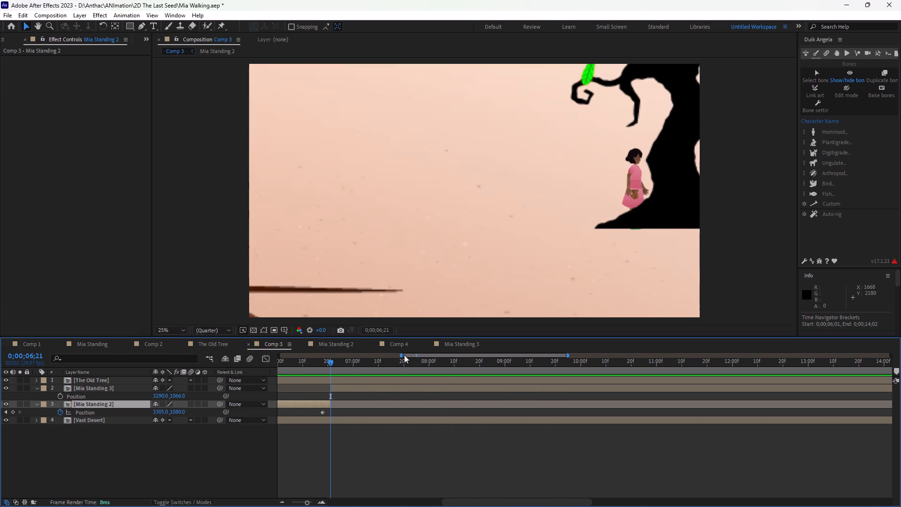
left_click_drag(400, 355, 307, 365)
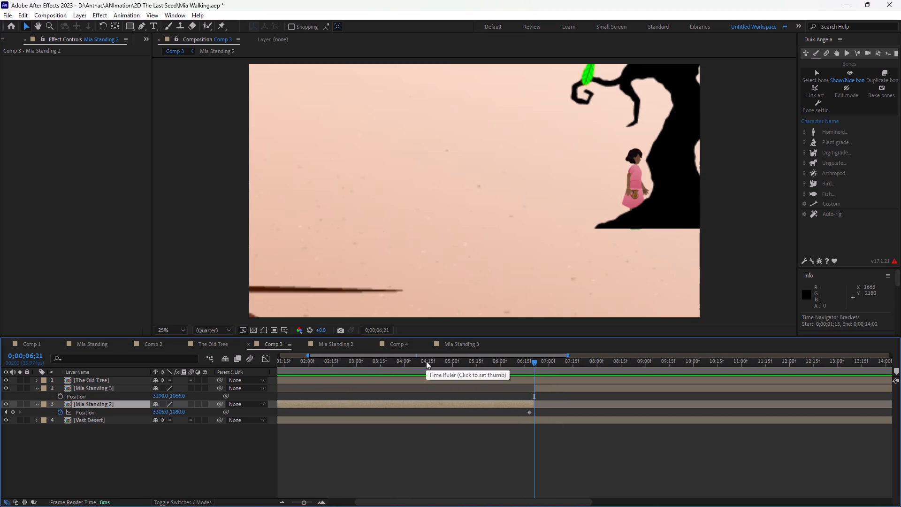
left_click(426, 361)
key("space")
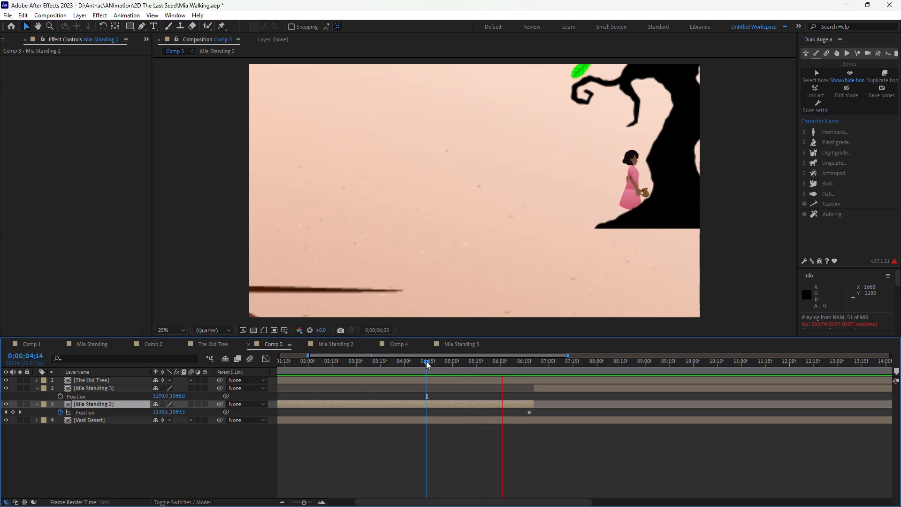
key("space")
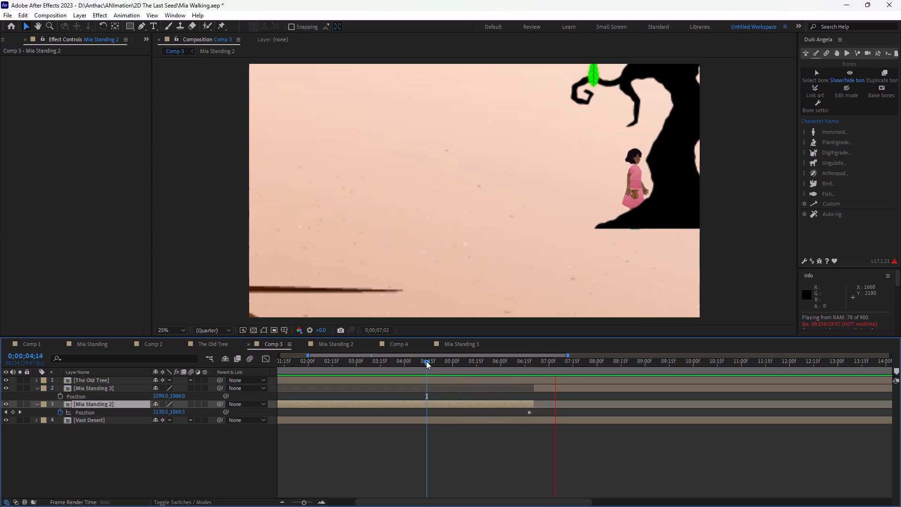
key("space")
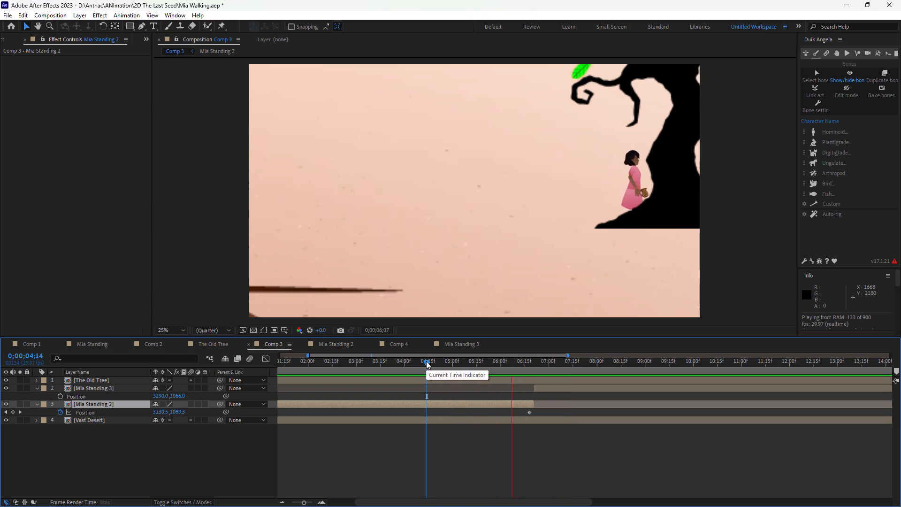
key("space")
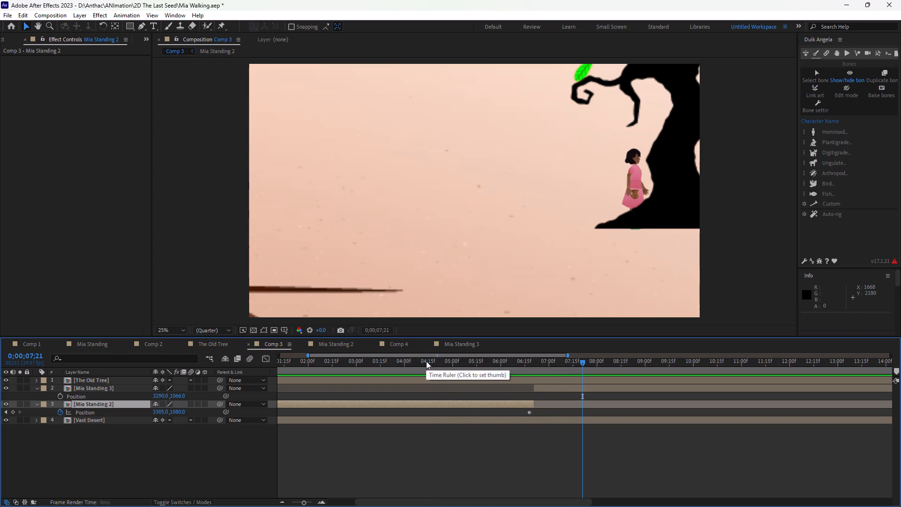
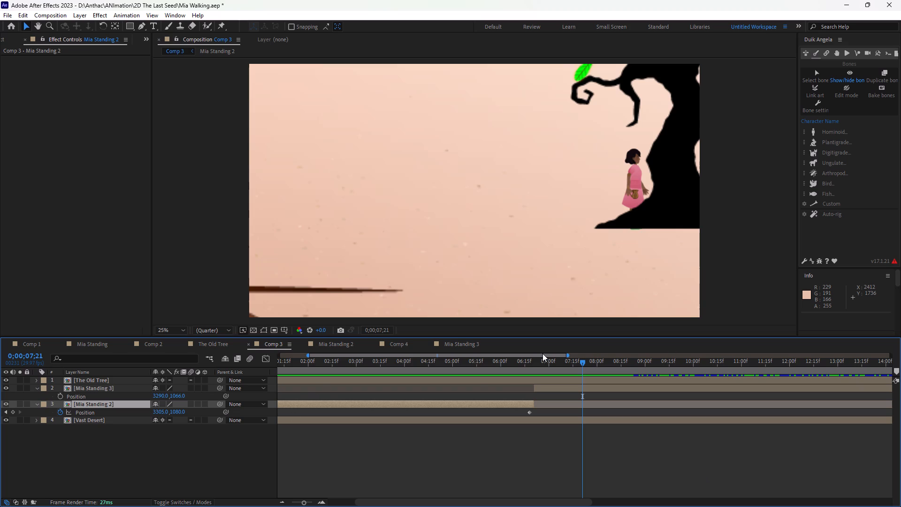
Play back Comp 3 from 0;00;05;20 and scrub up to the cut at 0;00;06;20, comparing the two Mia layers' positions.
left_click(484, 361)
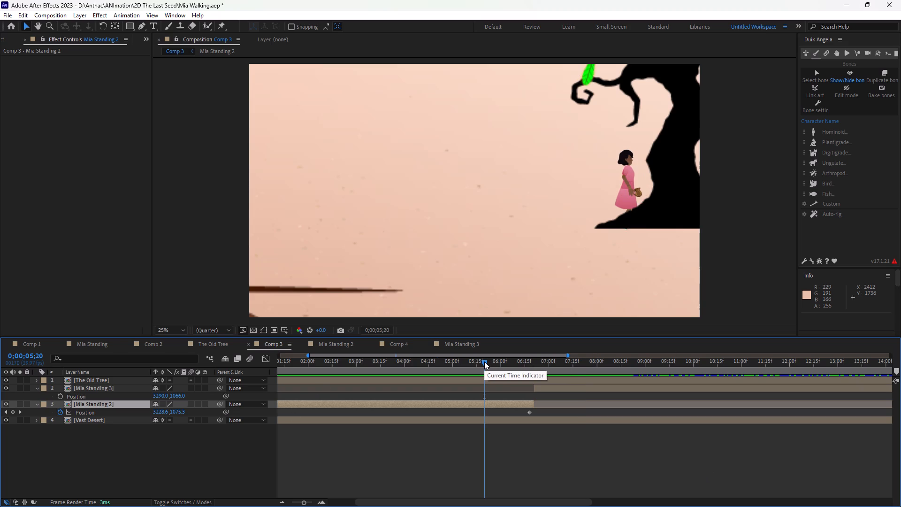
key("space")
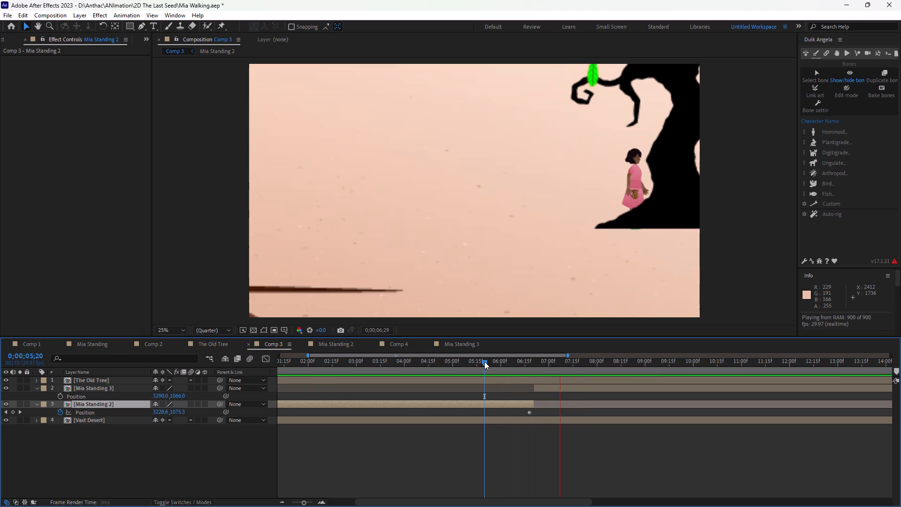
key("space")
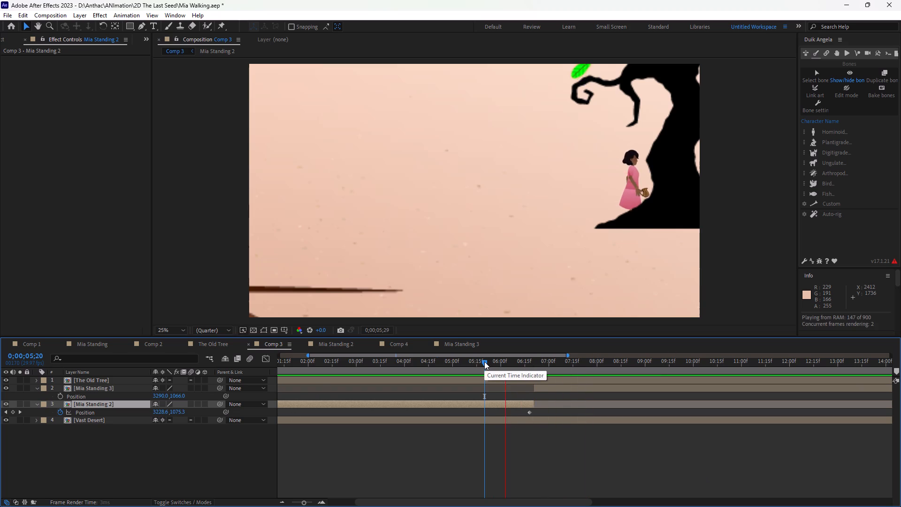
left_click(484, 361)
key("space")
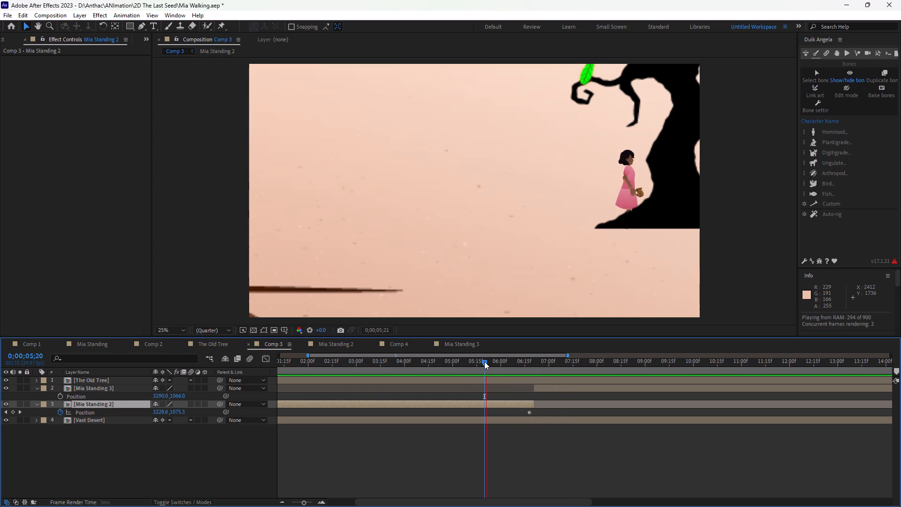
key("space")
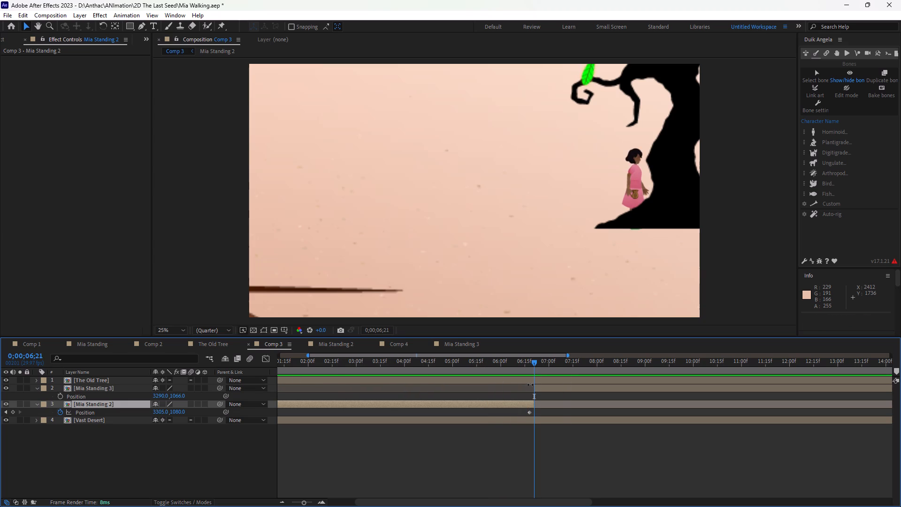
left_click(552, 361)
left_click(555, 386)
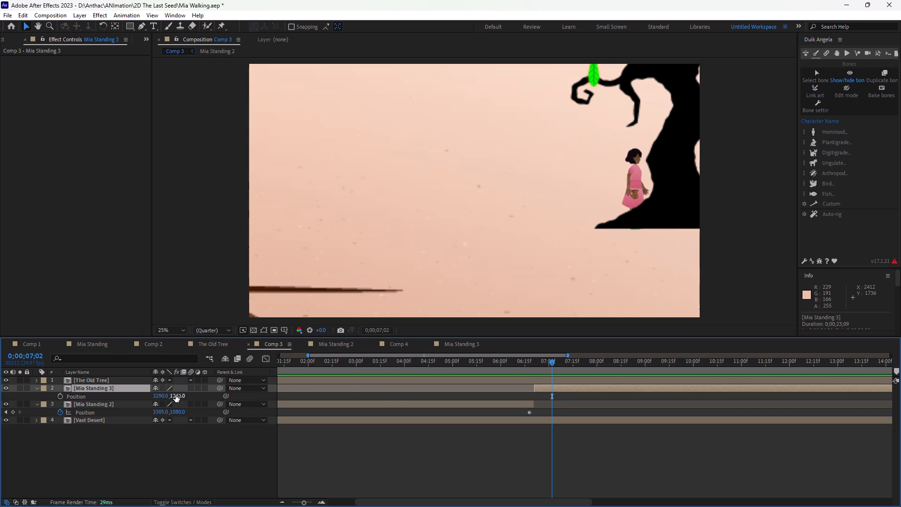
left_click(507, 364)
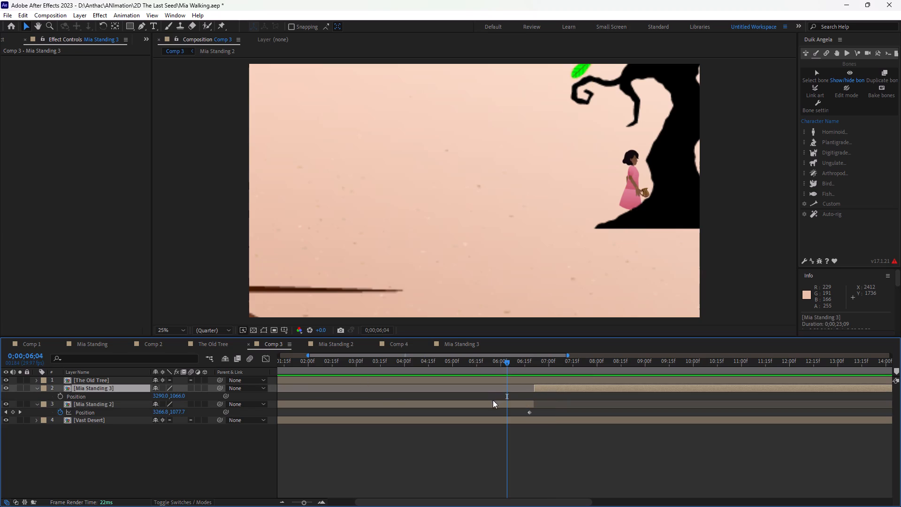
left_click(491, 403)
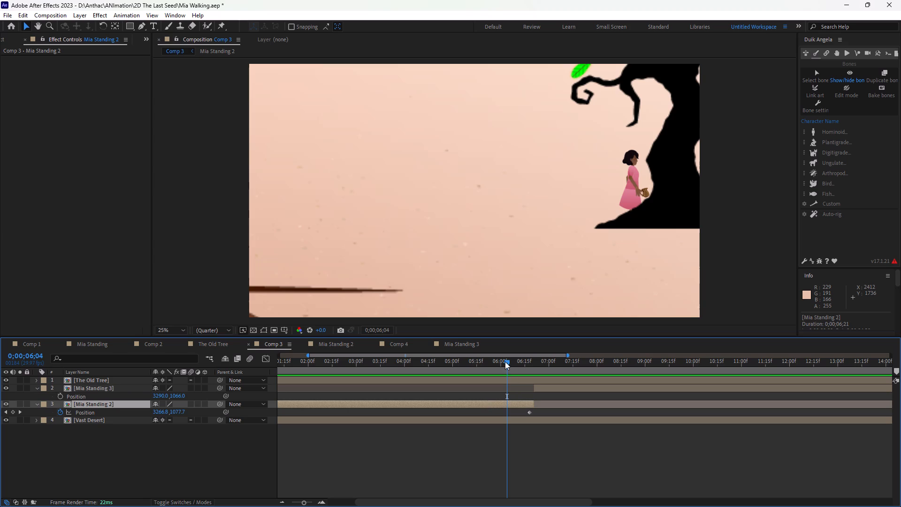
left_click_drag(505, 361, 524, 357)
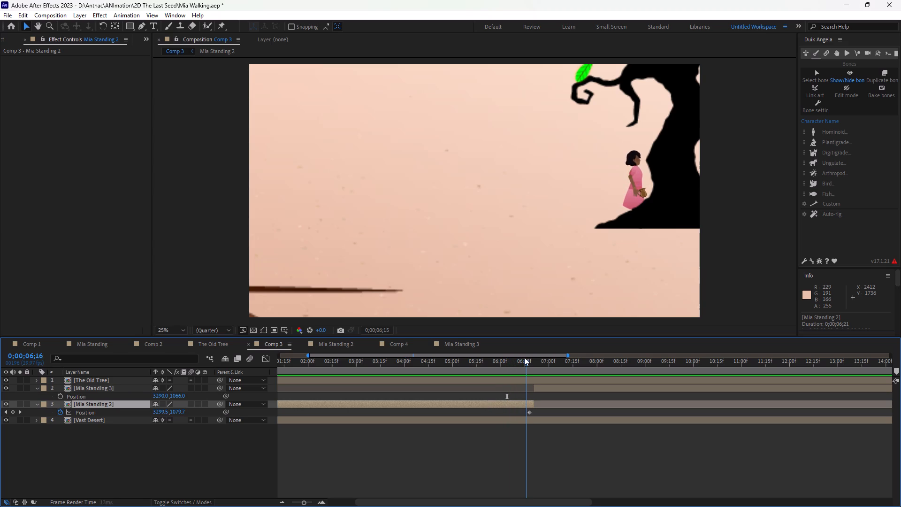
left_click_drag(524, 357, 528, 356)
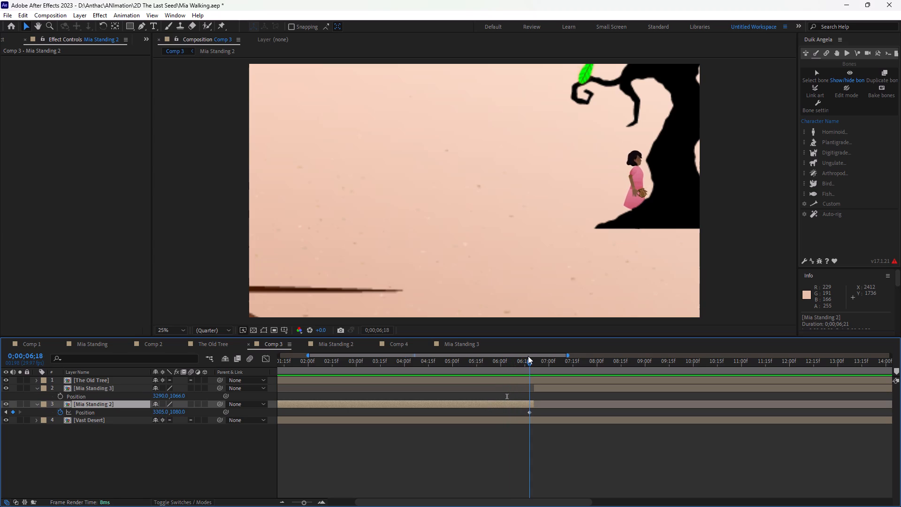
left_click_drag(528, 356, 531, 355)
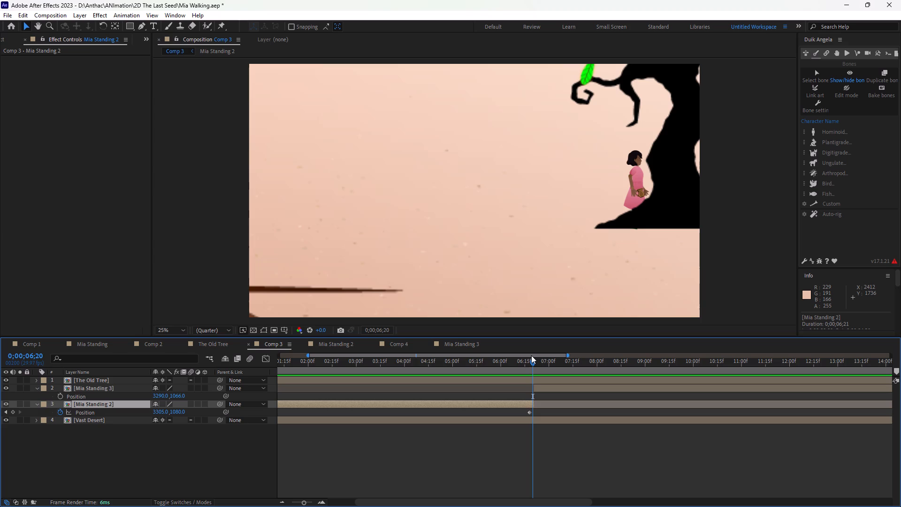
Set the Mia Standing 3 layer's position to 3305.0, 1080.0 to match the end position of Mia Standing 2.
left_click(157, 396)
key("BackSpace")
type("330")
key("5")
type(".0")
key("Return")
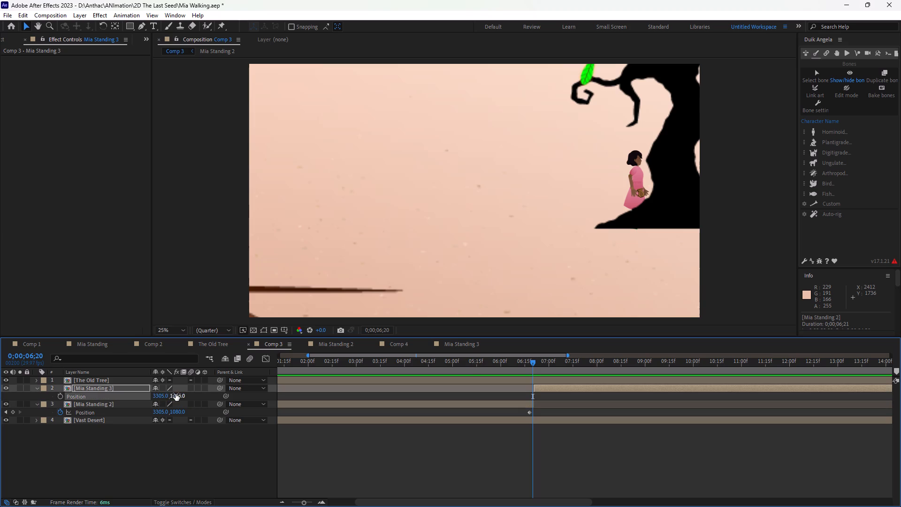
left_click(176, 394)
key("BackSpace")
type("1080")
type(".0")
key("Return")
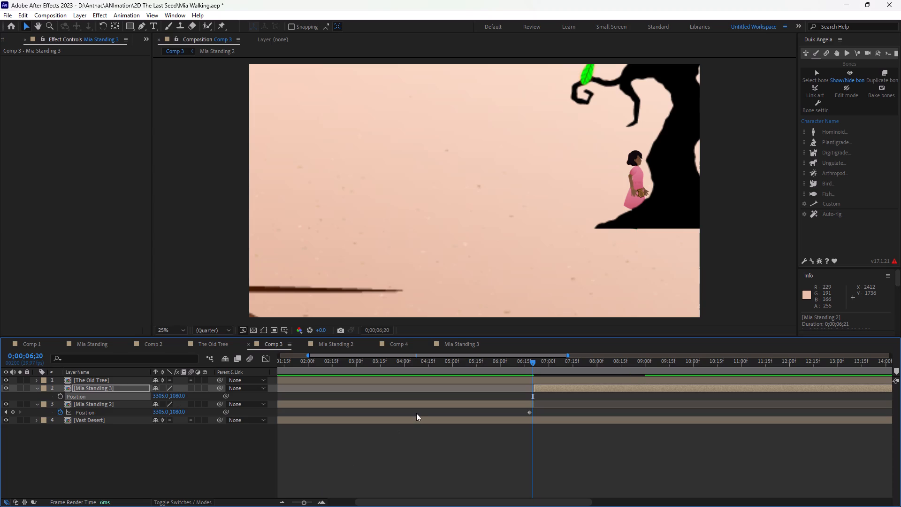
Preview the aligned handover between the two Mia layers in Comp 3, playing from 0;00;05;08 past the cut.
left_click(465, 361)
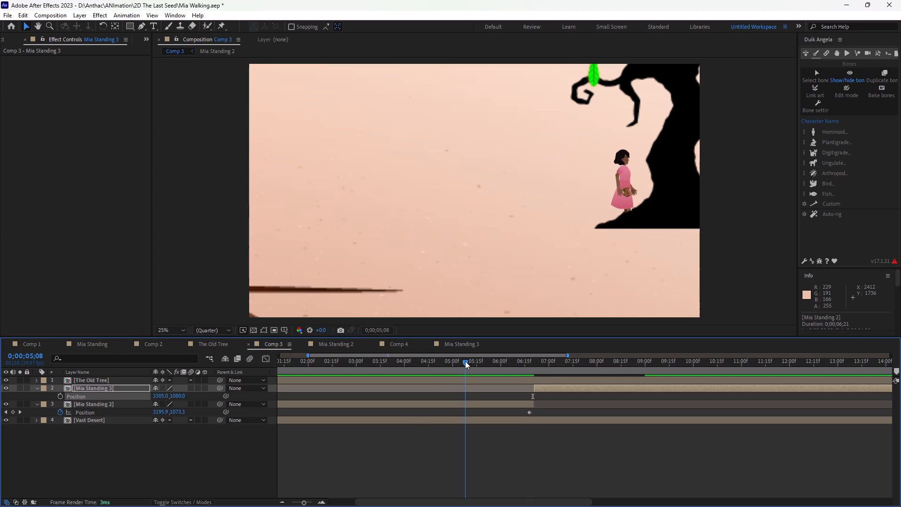
key("space")
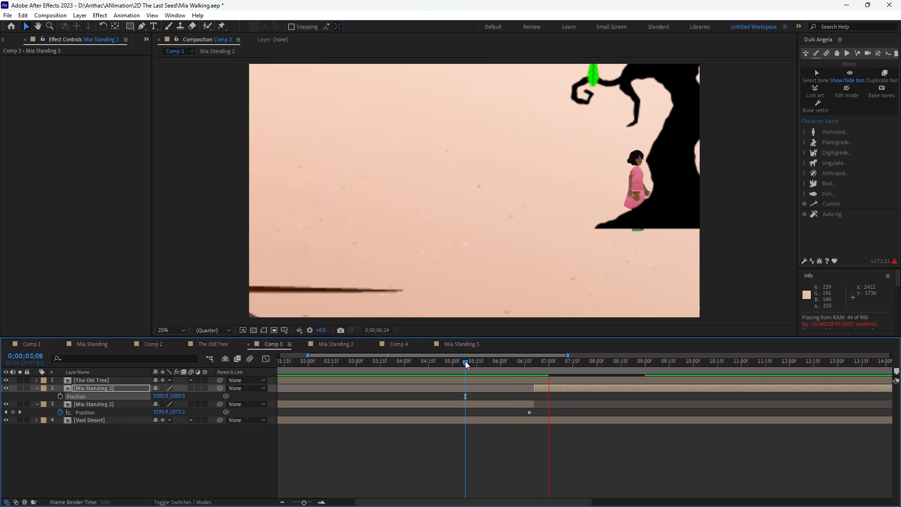
key("space")
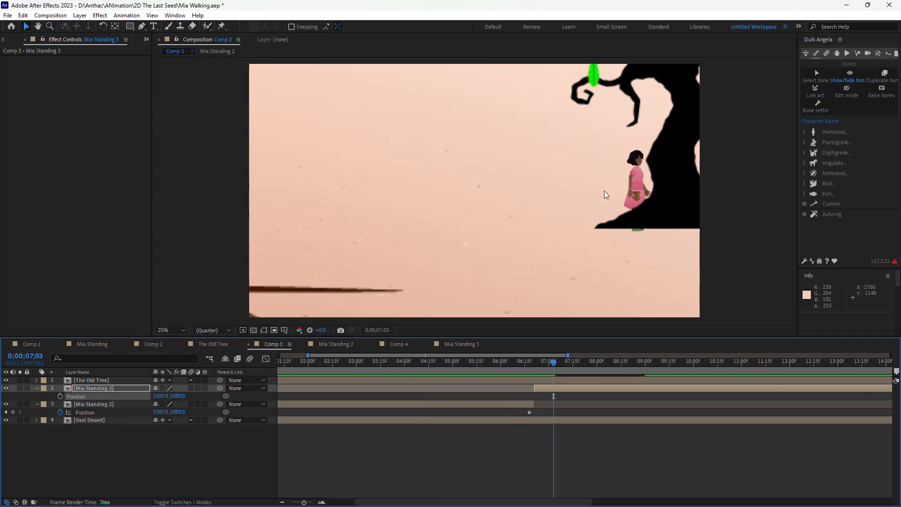
Lower The Old Tree layer at 0;00;07;03 so its base covers Mia's feet, setting its vertical position to 417.0.
left_click(670, 179)
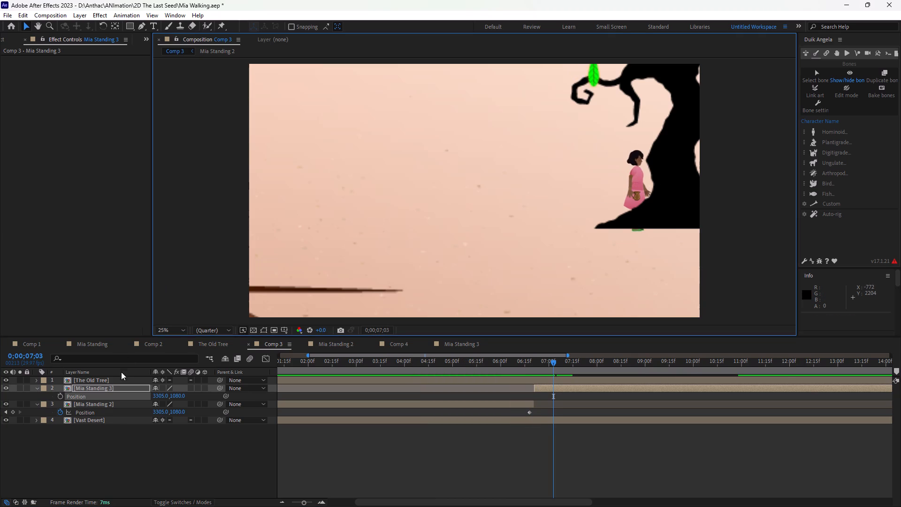
left_click(119, 383)
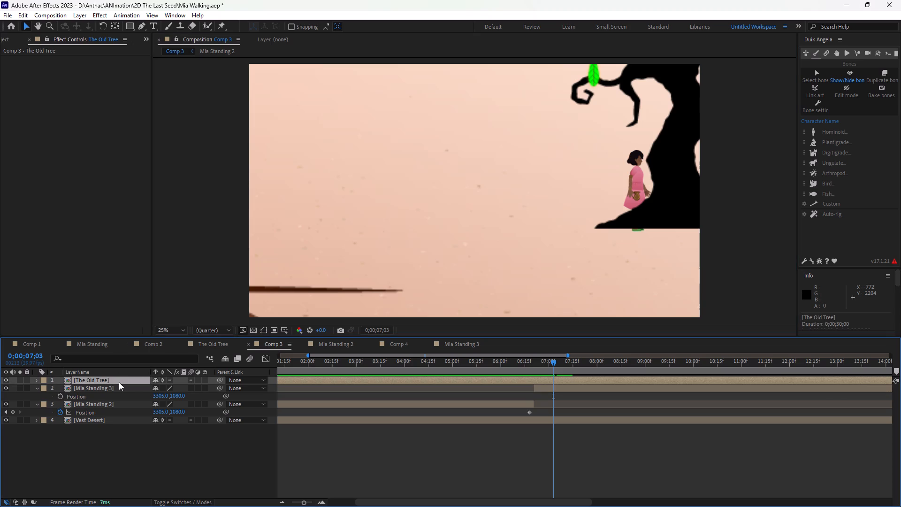
key("p")
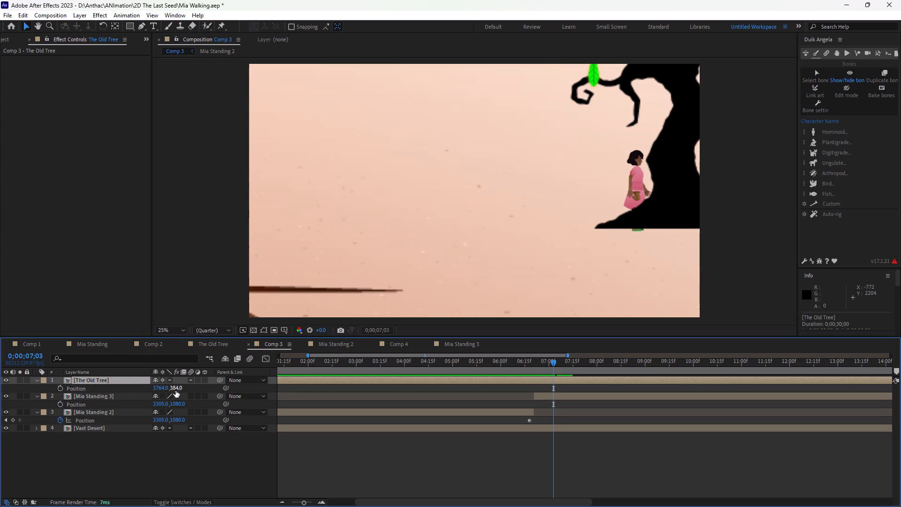
left_click_drag(176, 391, 182, 390)
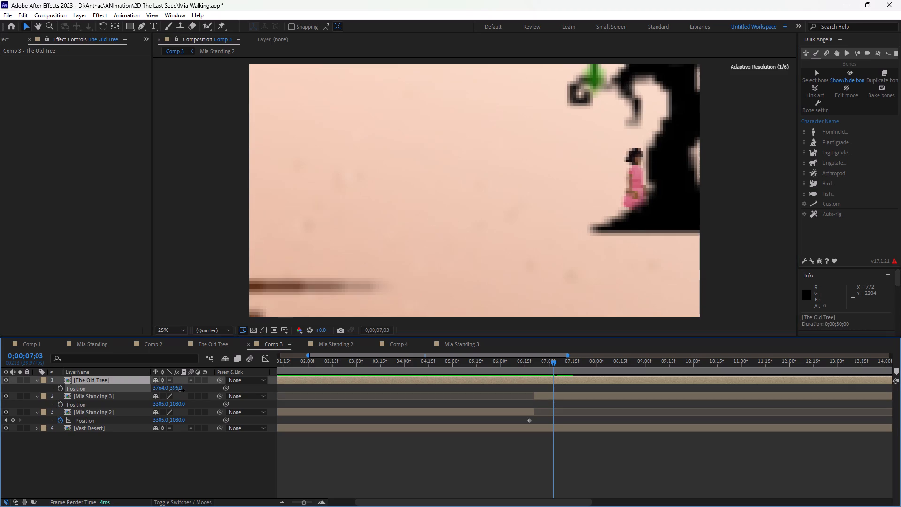
left_click_drag(182, 390, 183, 390)
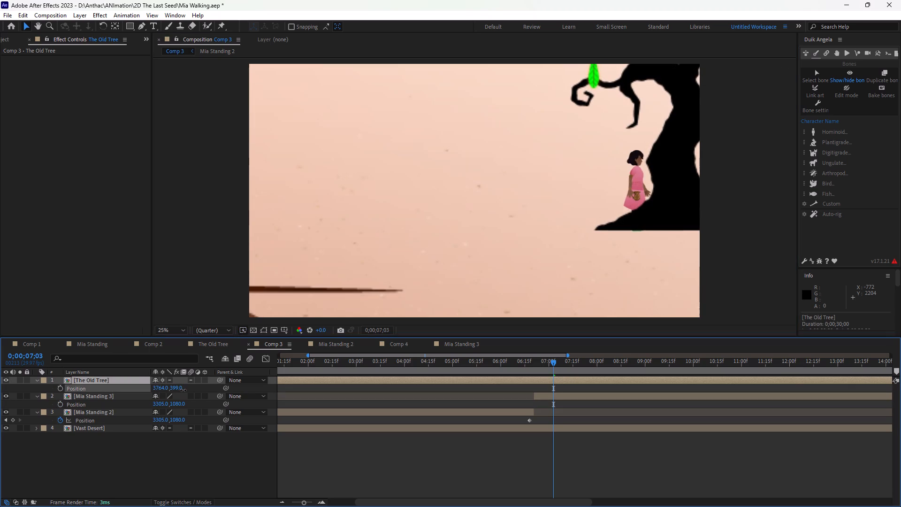
left_click_drag(183, 390, 183, 390)
left_click_drag(183, 390, 173, 389)
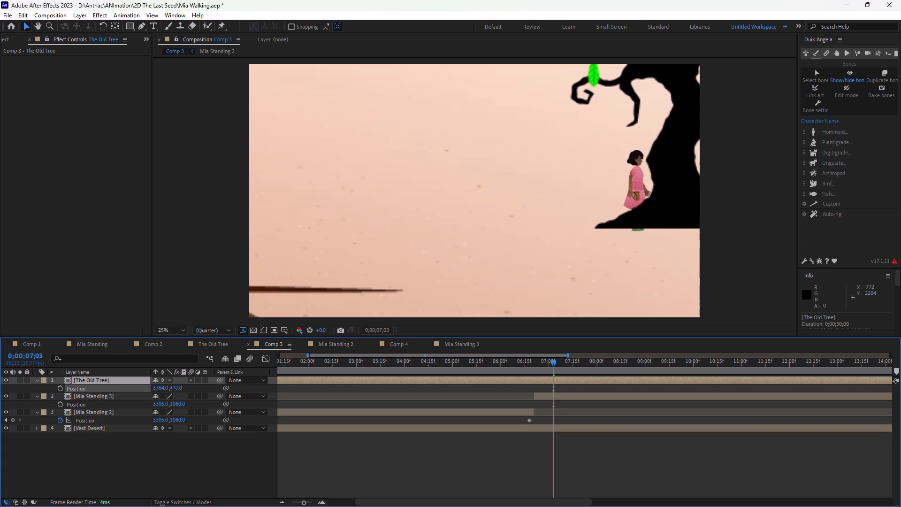
left_click_drag(173, 389, 183, 389)
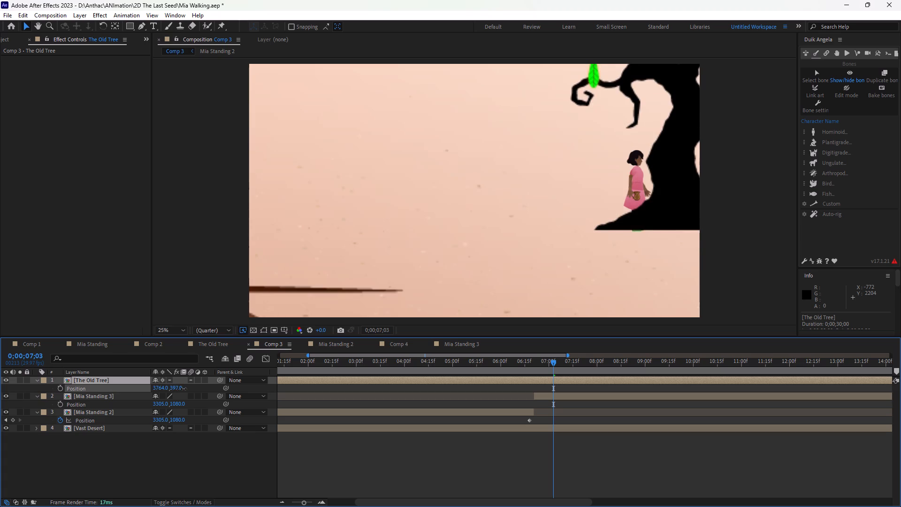
left_click_drag(183, 389, 195, 387)
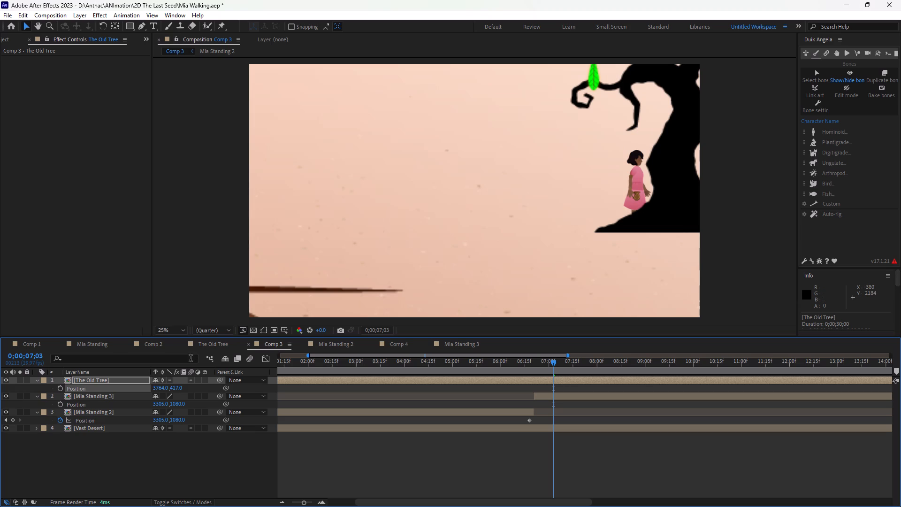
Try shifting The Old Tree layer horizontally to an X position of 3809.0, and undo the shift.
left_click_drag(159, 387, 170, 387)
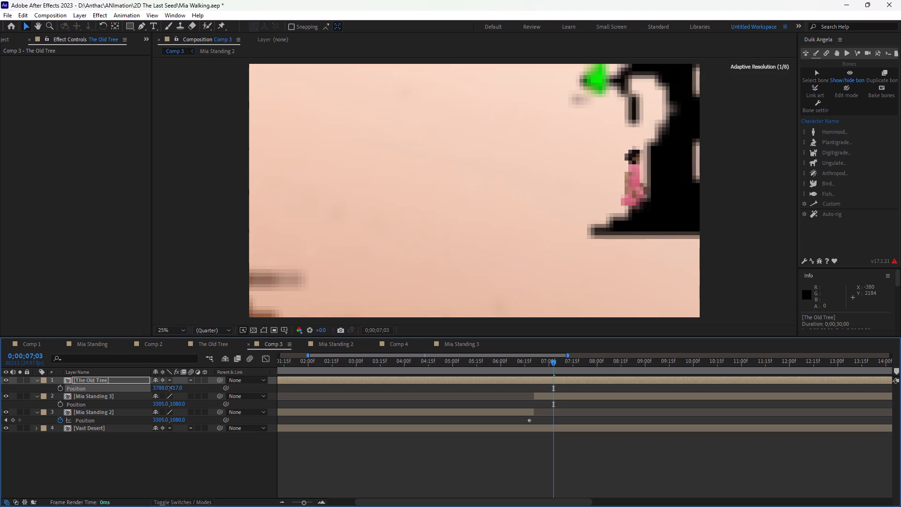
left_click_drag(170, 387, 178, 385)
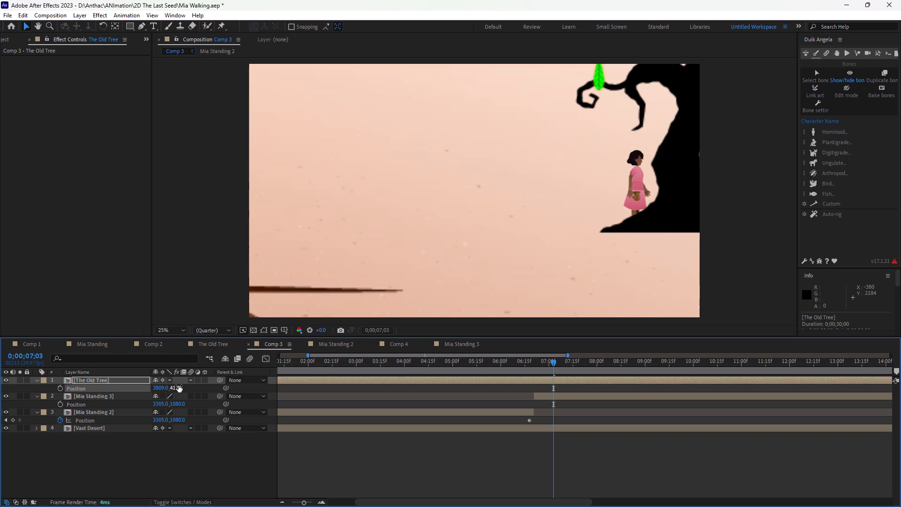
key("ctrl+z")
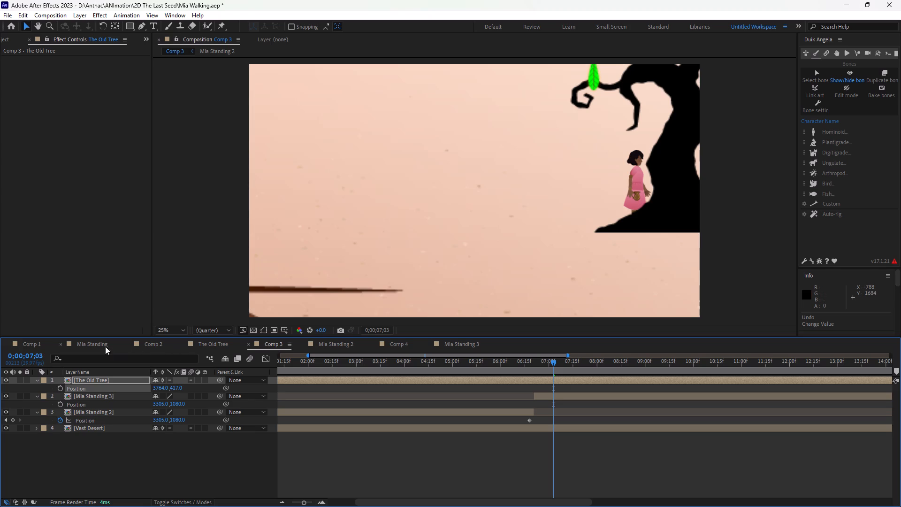
Check how the tree and Mia are placed in Comp 2, and return to Comp 3.
left_click(145, 345)
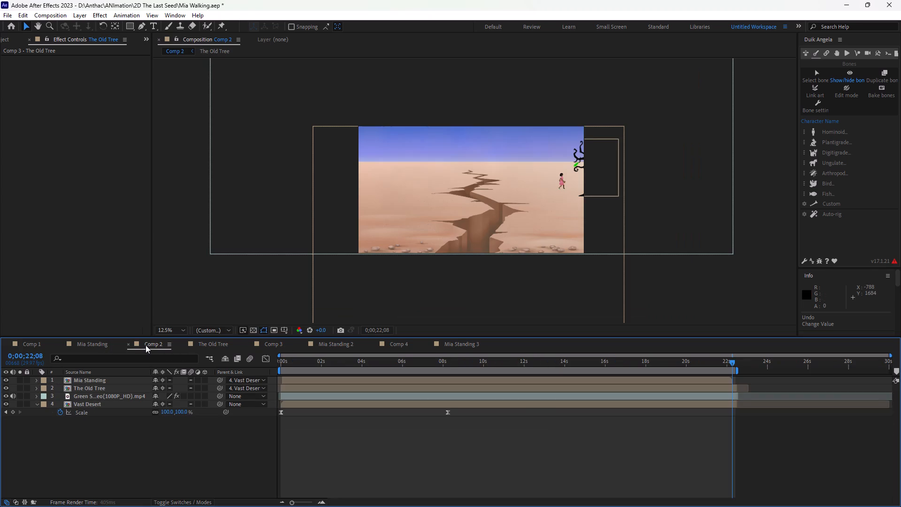
left_click(276, 344)
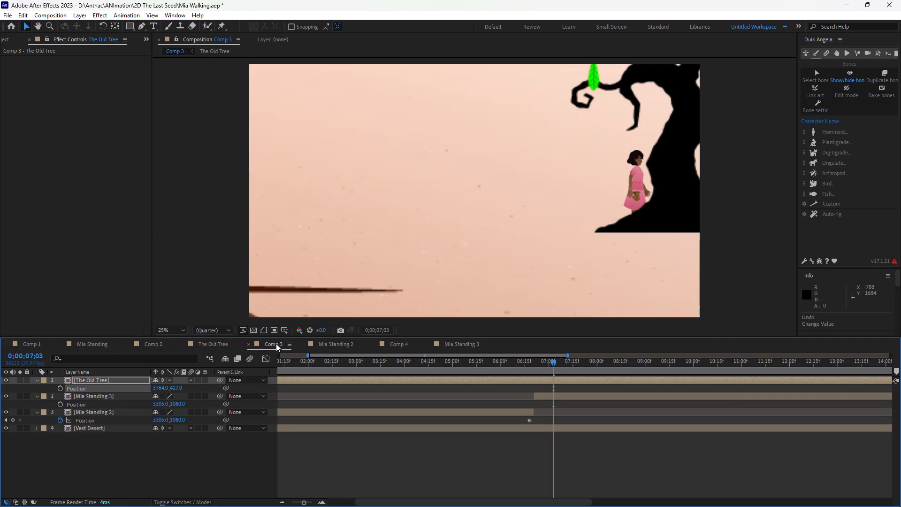
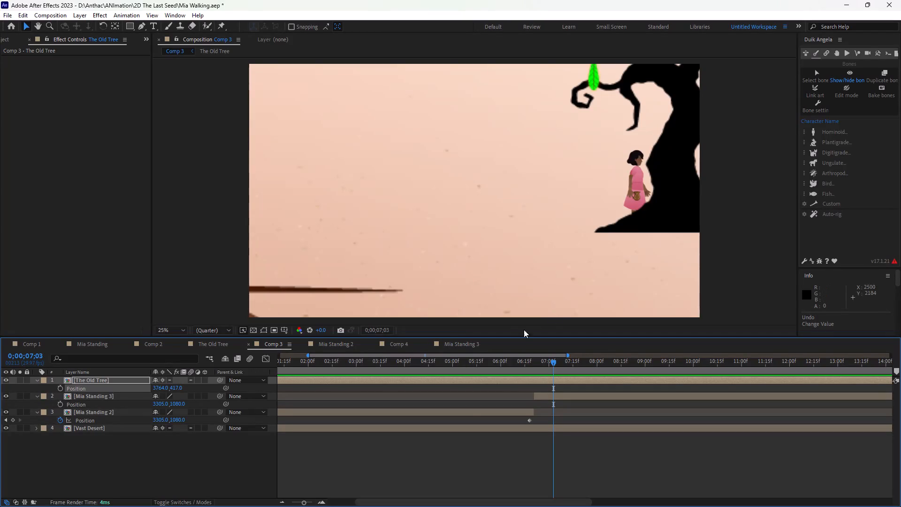
Preview Mia's walk up to the old tree in Comp 3, playing from 0;00;05;09, 0;00;02;08 and 0;00;03;05 past the cut to Mia Standing 3.
left_click(468, 359)
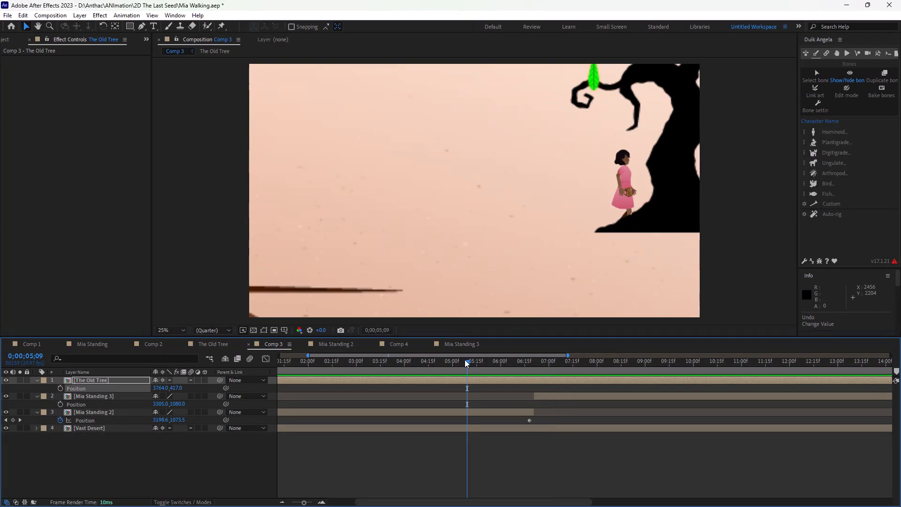
key("space")
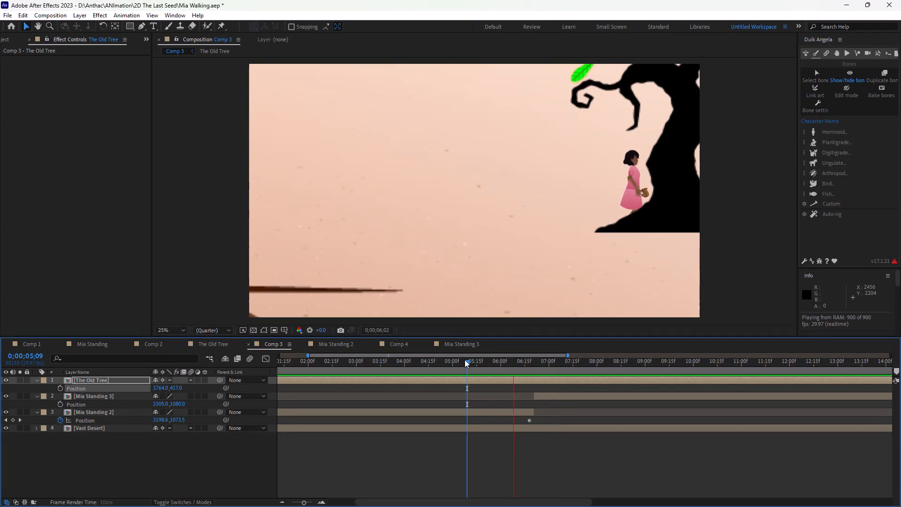
key("space")
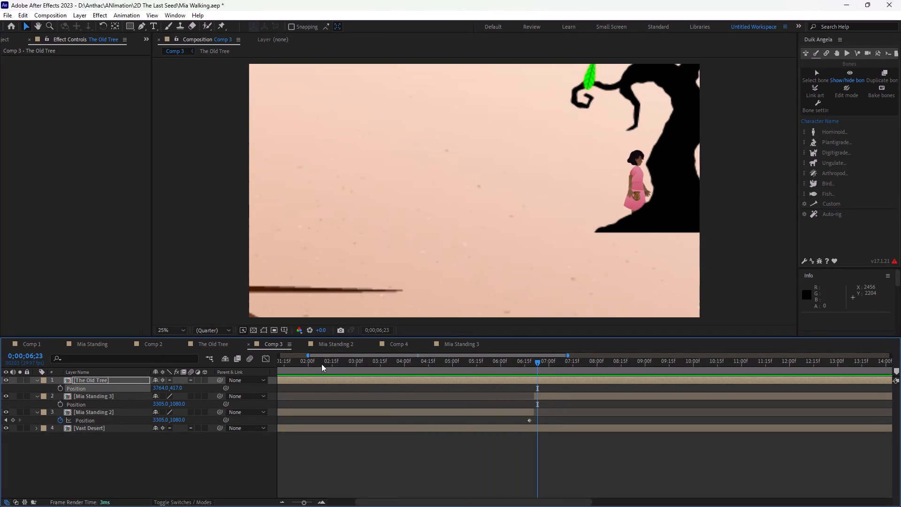
left_click(321, 364)
key("space")
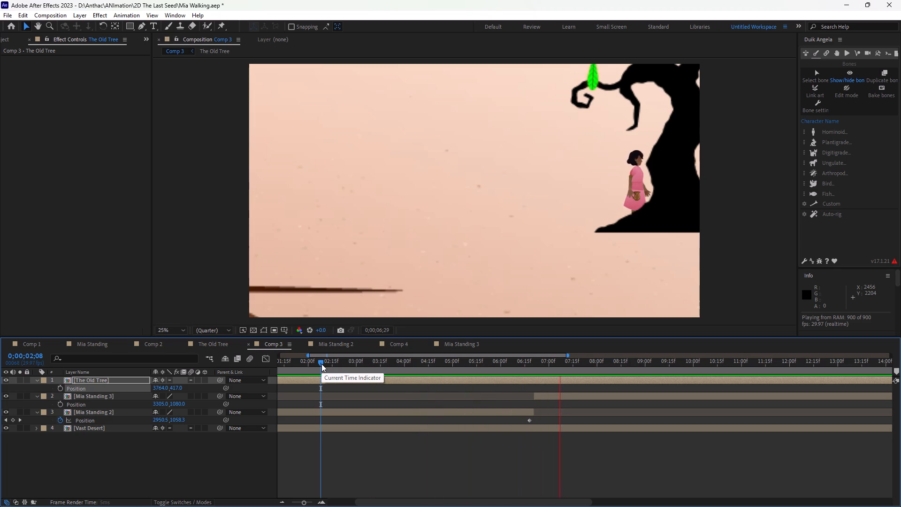
key("space")
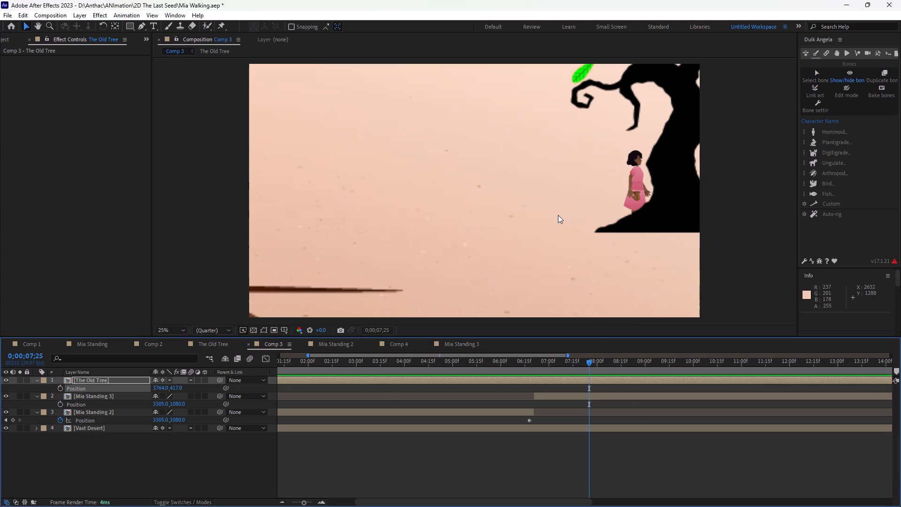
left_click(364, 362)
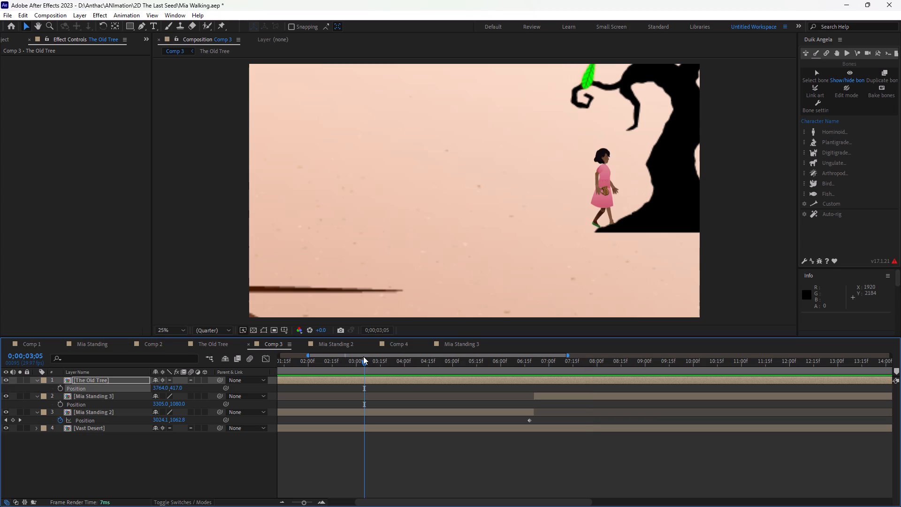
key("space")
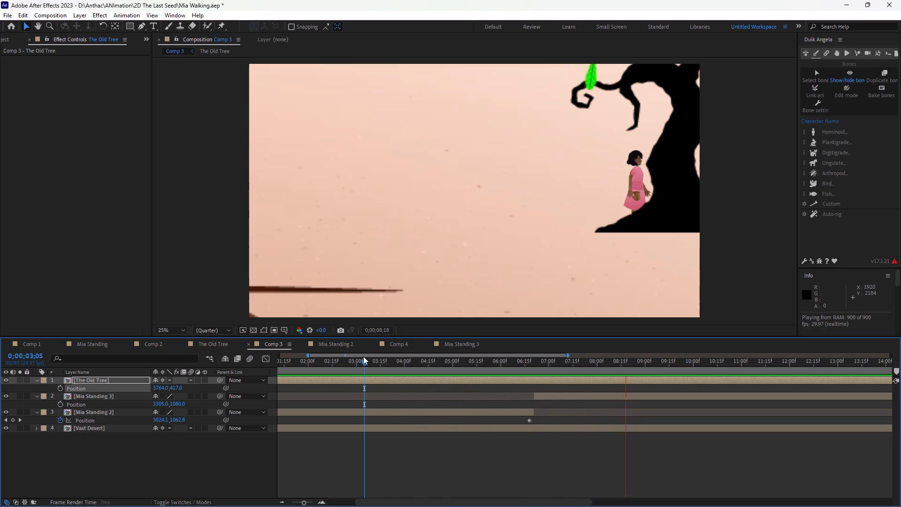
key("space")
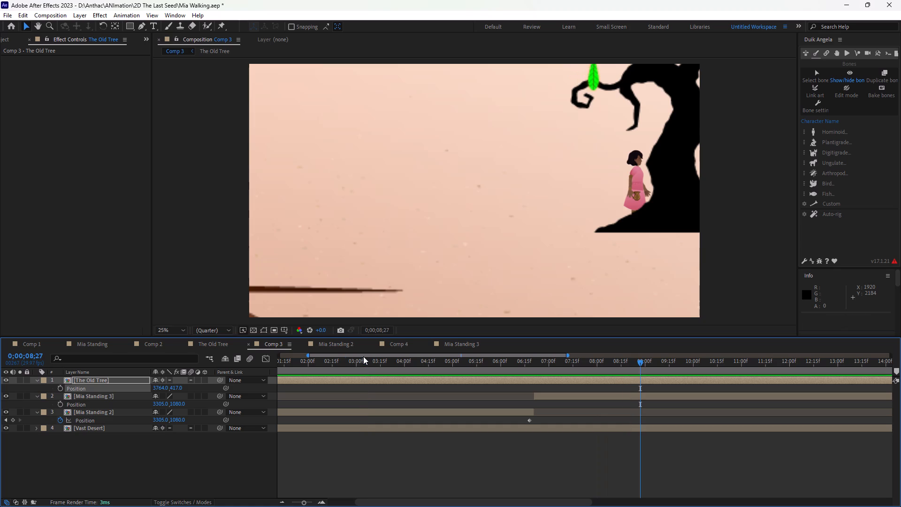
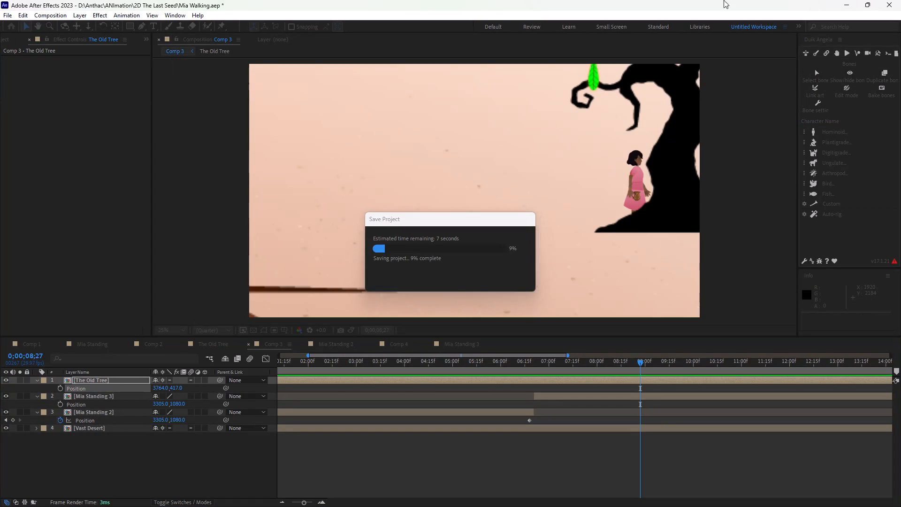
Close the Mia Walking project and exit After Effects.
left_click(885, 0)
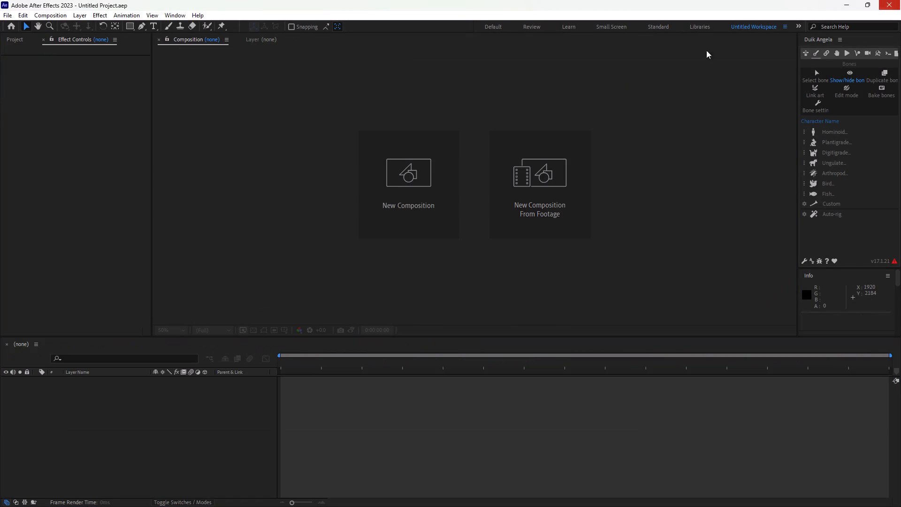